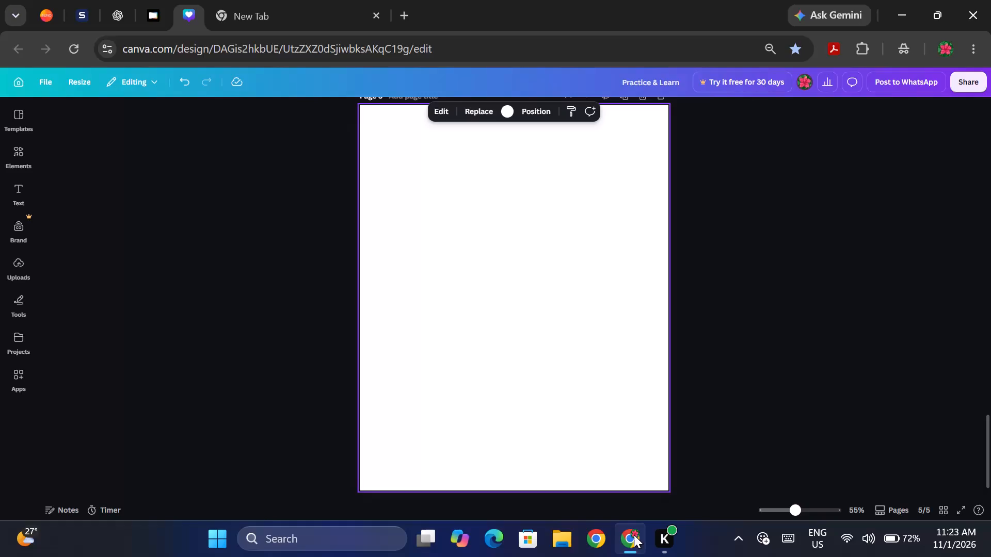
Set the blank page's background colour to dark green.
{"action": "left_click", "coordinate": [264, 280]}
{"action": "left_click", "coordinate": [435, 234]}
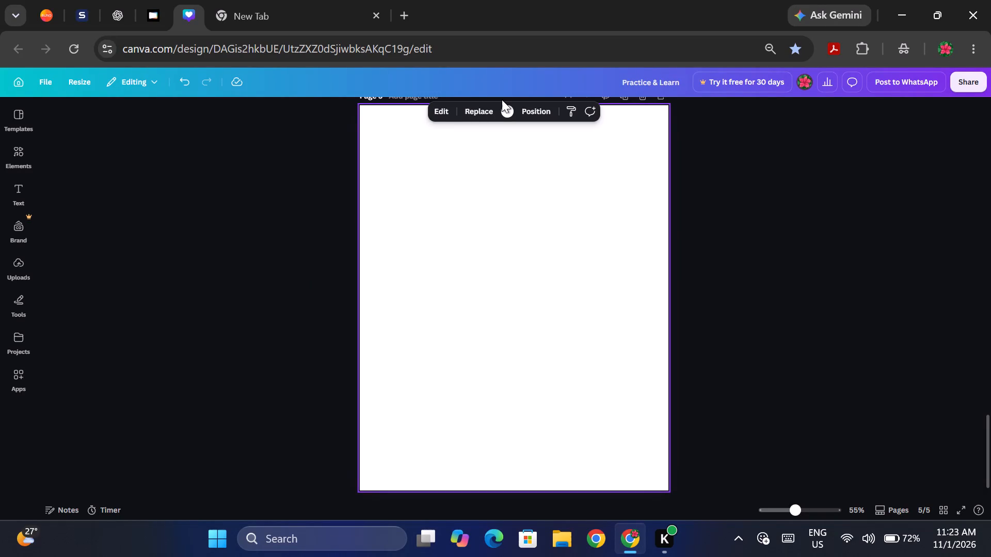
{"action": "left_click", "coordinate": [508, 107]}
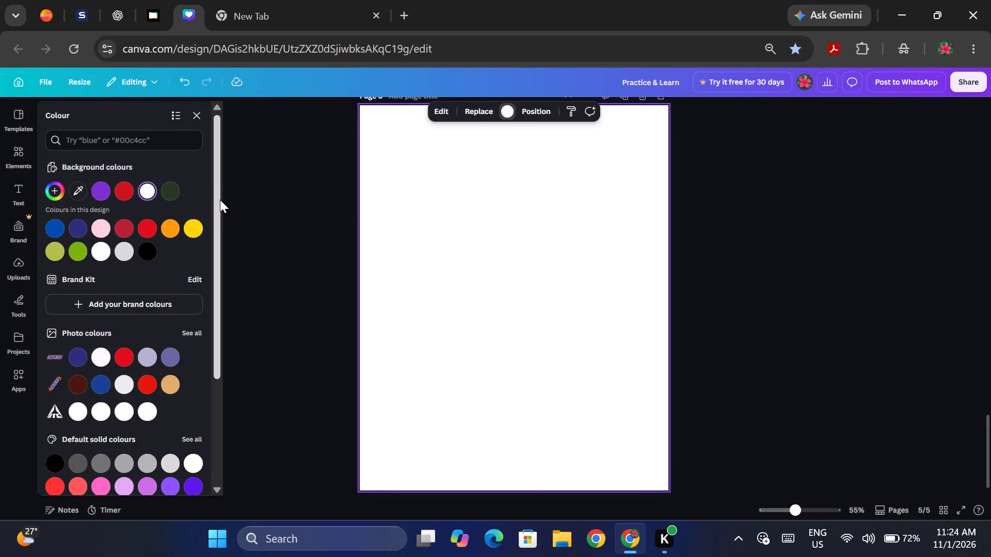
{"action": "left_click", "coordinate": [172, 190]}
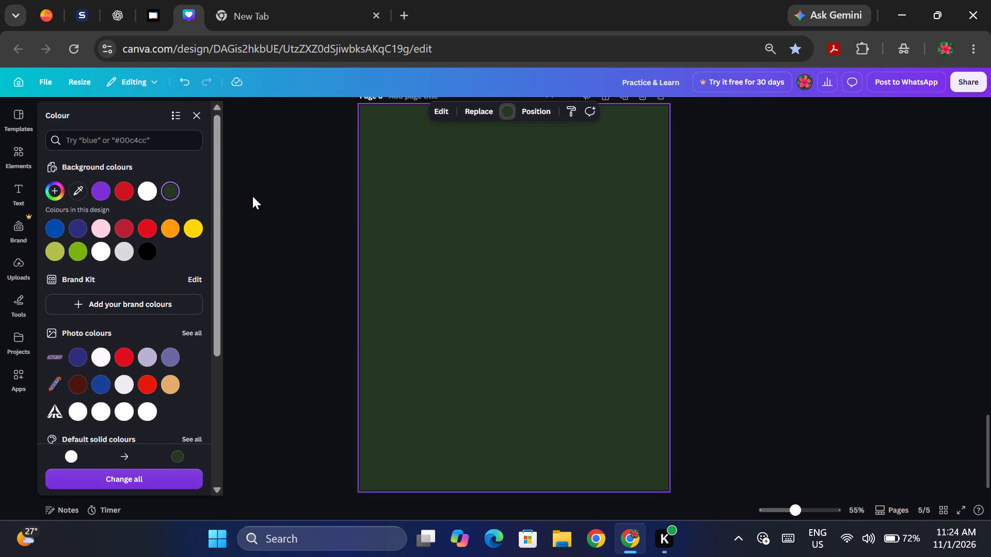
{"action": "left_click", "coordinate": [252, 196]}
Search the elements for "caramel coffee" and insert the first graphic, an iced coffee with whipped cream and caramel drizzle.
{"action": "left_click", "coordinate": [18, 160]}
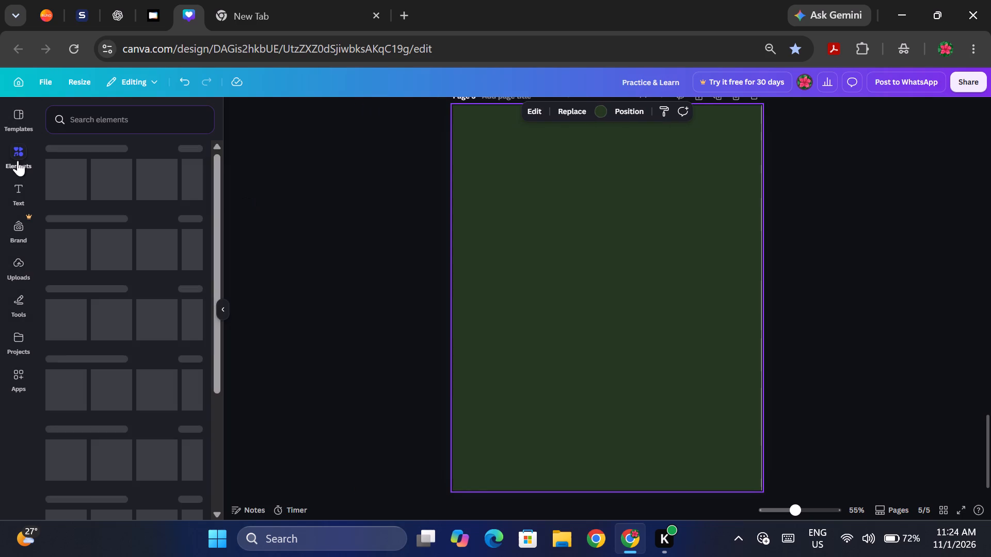
{"action": "left_click", "coordinate": [152, 124]}
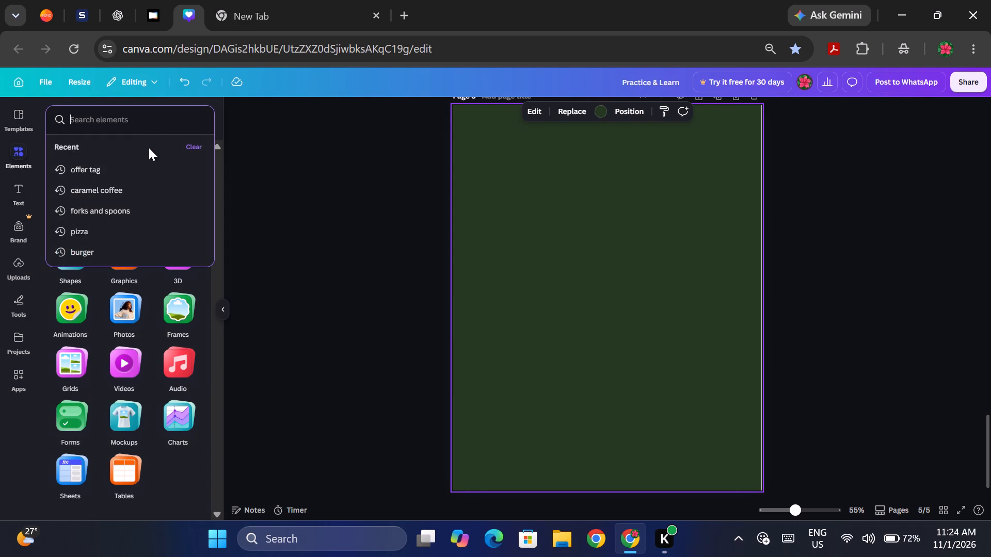
{"action": "type", "text": "caramel"}
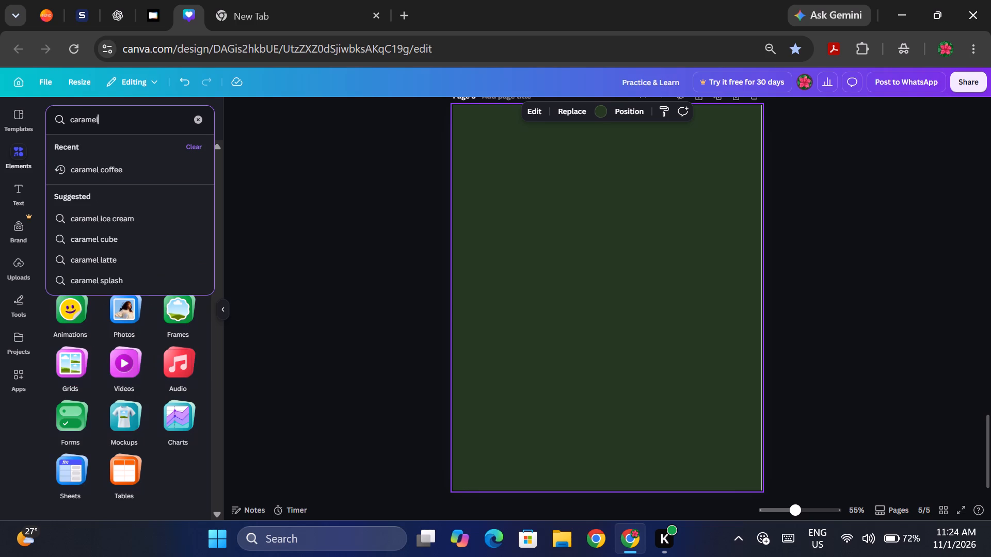
{"action": "key", "text": "space"}
{"action": "type", "text": "coffee"}
{"action": "key", "text": "Return"}
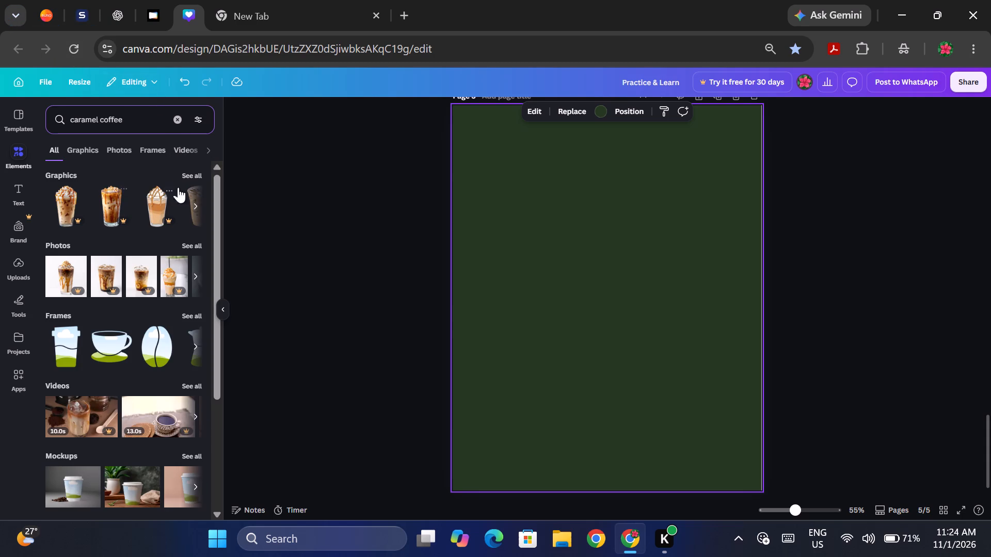
{"action": "left_click", "coordinate": [60, 200]}
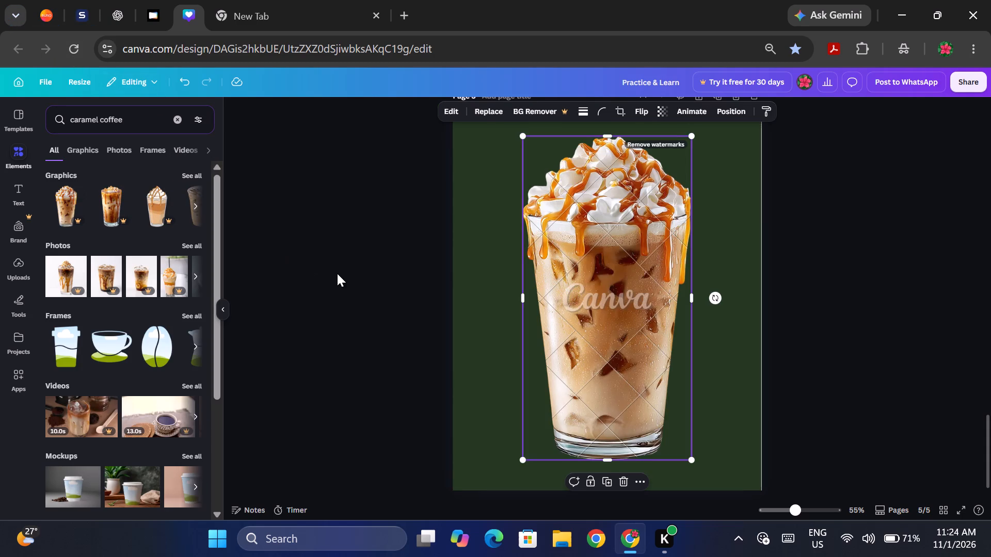
Enlarge the caramel coffee graphic past the page's lower edge and align it to the page's horizontal centre.
{"action": "left_click_drag", "start_coordinate": [690, 458], "coordinate": [749, 537]}
{"action": "right_click", "coordinate": [579, 395]}
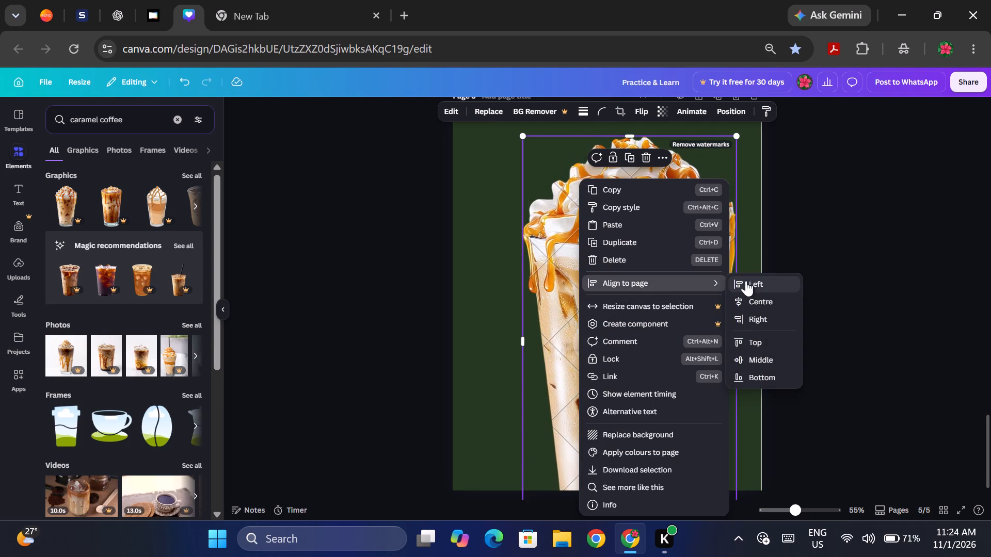
{"action": "left_click", "coordinate": [757, 293]}
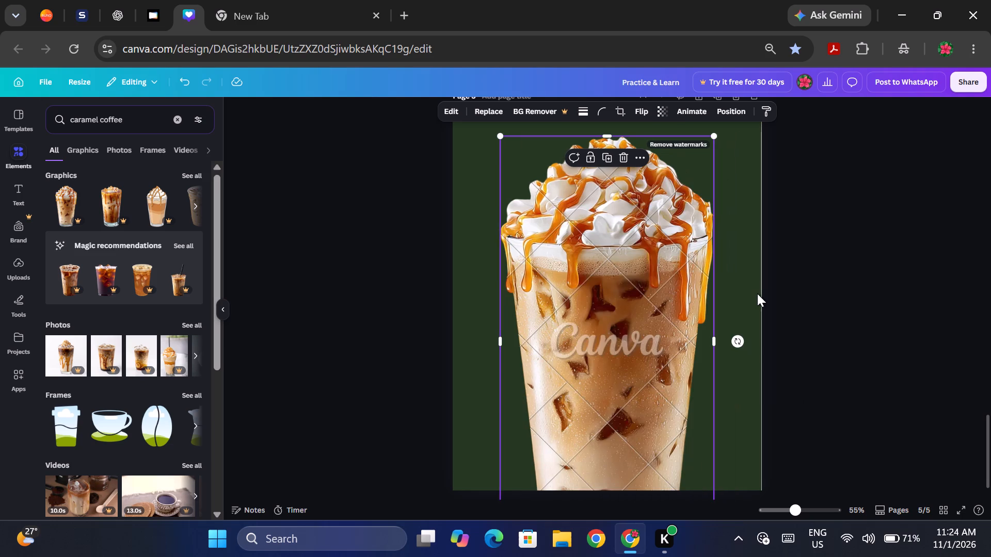
Move the coffee graphic straight down until its whipped-cream top sits around mid-page and the lower cup is cut off.
{"action": "key", "text": "Down"}
{"action": "key", "text": "Down"}
{"action": "key", "text": "Down"}
{"action": "key", "text": "Down"}
{"action": "key", "text": "Down"}
{"action": "key", "text": "Down"}
{"action": "key", "text": "Down"}
{"action": "key", "text": "Down"}
{"action": "key", "text": "Down"}
{"action": "key", "text": "Down"}
{"action": "key", "text": "Down"}
{"action": "key", "text": "Down"}
{"action": "key", "text": "Down"}
{"action": "key", "text": "Down"}
{"action": "key", "text": "Down"}
{"action": "key", "text": "Down"}
{"action": "key", "text": "Down"}
{"action": "key", "text": "Down"}
{"action": "key", "text": "Down"}
{"action": "key", "text": "Down"}
{"action": "left_click", "coordinate": [875, 287]}
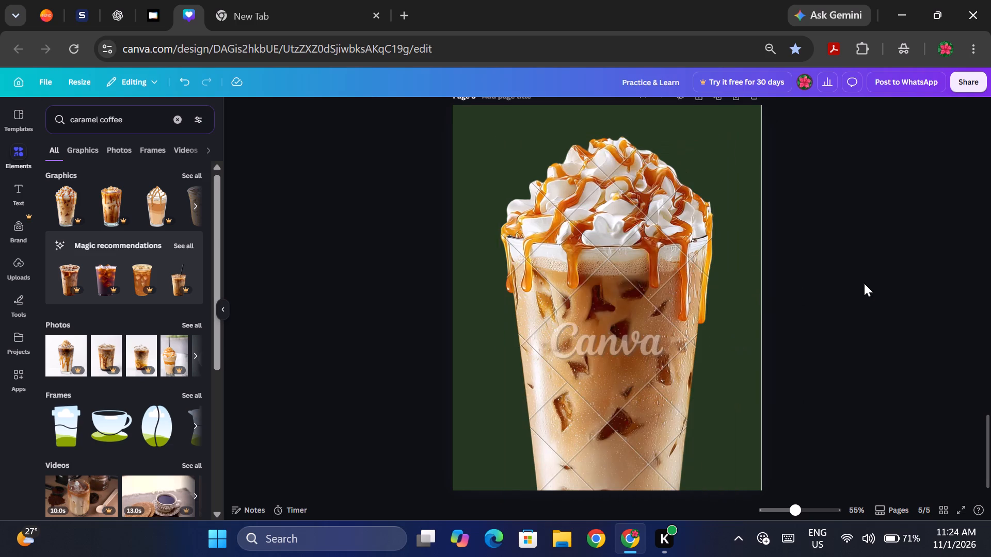
{"action": "left_click", "coordinate": [542, 303]}
{"action": "key", "text": "Down"}
{"action": "key", "text": "Down"}
{"action": "key", "text": "Down"}
{"action": "key", "text": "Down"}
{"action": "key", "text": "Down"}
{"action": "key", "text": "Down"}
{"action": "key", "text": "Down"}
{"action": "key", "text": "Down"}
{"action": "key", "text": "Down"}
{"action": "key", "text": "Down"}
{"action": "key", "text": "Down"}
{"action": "key", "text": "Down"}
{"action": "key", "text": "Down"}
{"action": "key", "text": "Down"}
{"action": "key", "text": "Down"}
{"action": "key", "text": "Down"}
{"action": "key", "text": "Down"}
{"action": "key", "text": "Down"}
{"action": "key", "text": "Down"}
{"action": "key", "text": "Down"}
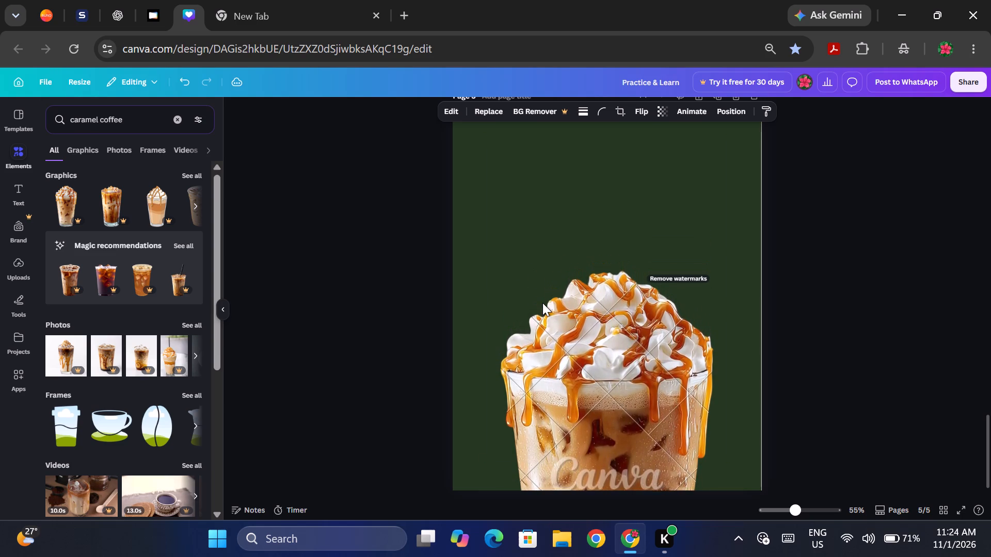
{"action": "key", "text": "Down"}
{"action": "key", "text": "Down"}
{"action": "key", "text": "Down"}
{"action": "key", "text": "Down"}
{"action": "key", "text": "Down"}
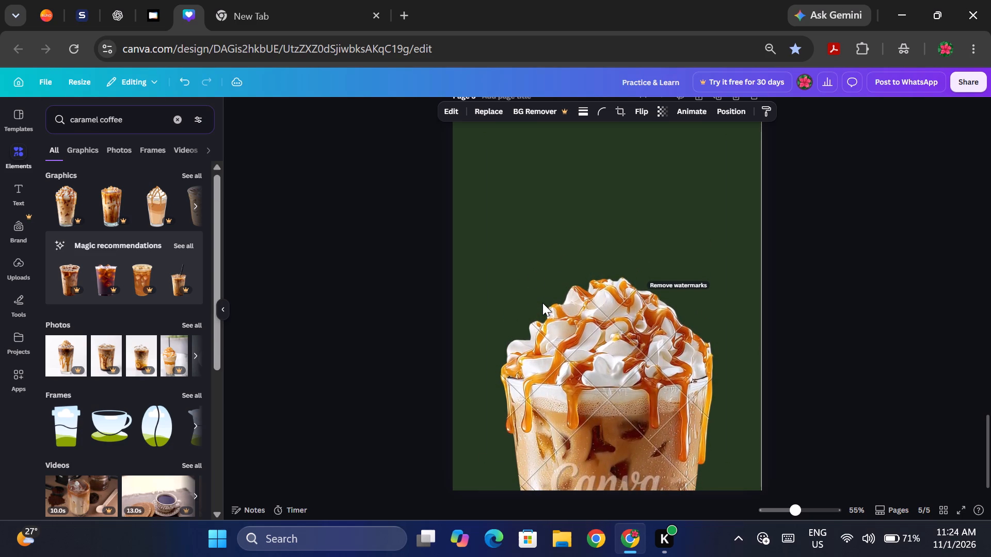
{"action": "key", "text": "Down"}
{"action": "key", "text": "Down"}
{"action": "key", "text": "Down"}
{"action": "key", "text": "Down"}
{"action": "key", "text": "Down"}
{"action": "key", "text": "Down"}
{"action": "key", "text": "Down"}
{"action": "key", "text": "Down"}
{"action": "key", "text": "Down"}
{"action": "key", "text": "Down"}
{"action": "key", "text": "Down"}
{"action": "key", "text": "Down"}
{"action": "key", "text": "Down"}
{"action": "key", "text": "Down"}
{"action": "key", "text": "Down"}
{"action": "key", "text": "Down"}
{"action": "key", "text": "Down"}
{"action": "key", "text": "Down"}
{"action": "key", "text": "Down"}
{"action": "key", "text": "Down"}
{"action": "key", "text": "Down"}
{"action": "key", "text": "Down"}
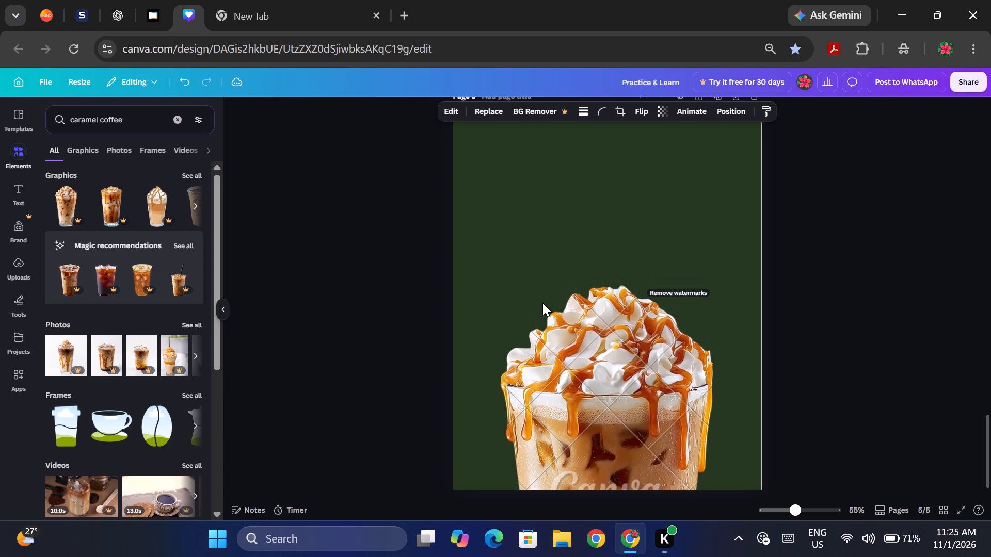
{"action": "key", "text": "Up"}
{"action": "key", "text": "Up"}
{"action": "key", "text": "Up"}
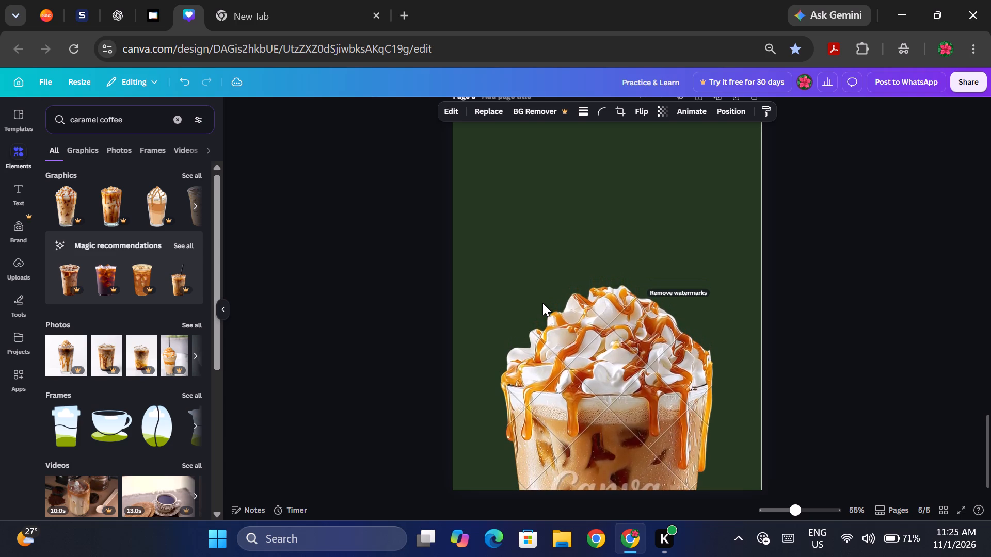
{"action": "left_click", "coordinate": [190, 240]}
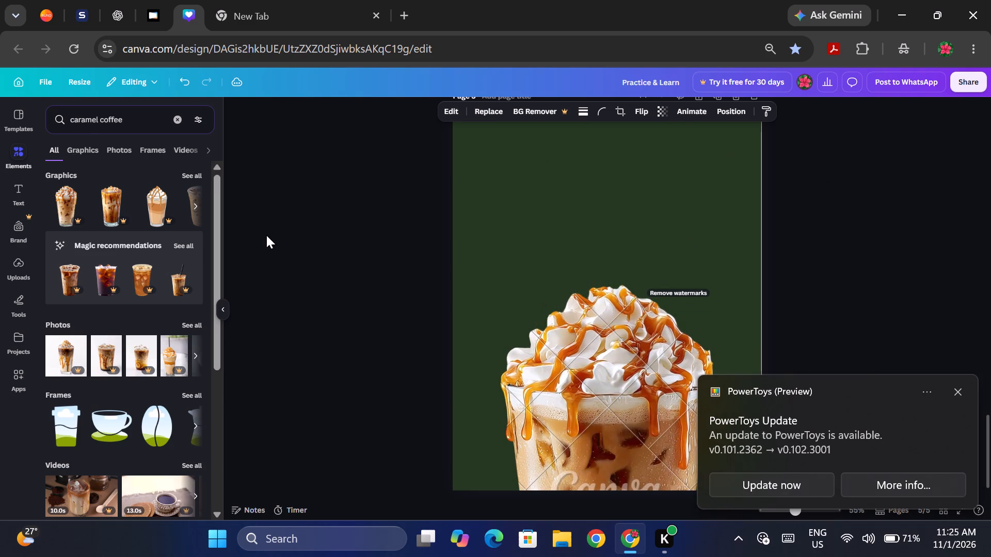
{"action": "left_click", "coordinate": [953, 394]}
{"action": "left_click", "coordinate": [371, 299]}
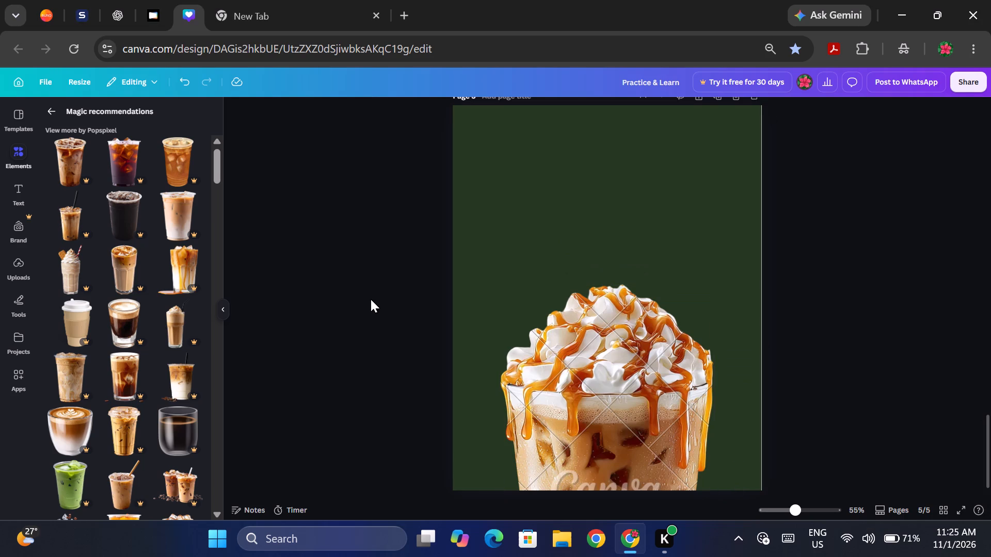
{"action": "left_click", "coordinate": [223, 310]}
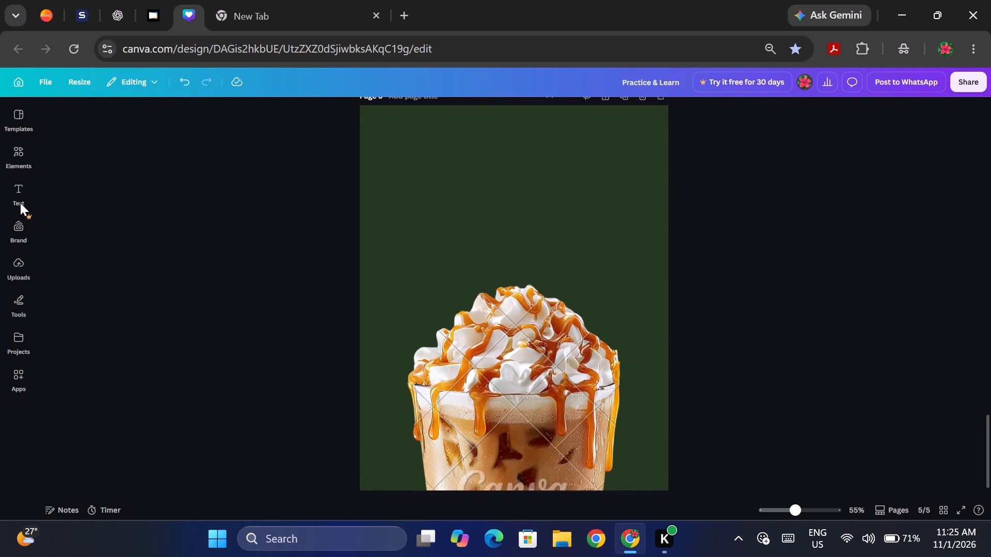
Add an uppercase heading reading "HAPPY HOURS" on two lines.
{"action": "left_click", "coordinate": [16, 192]}
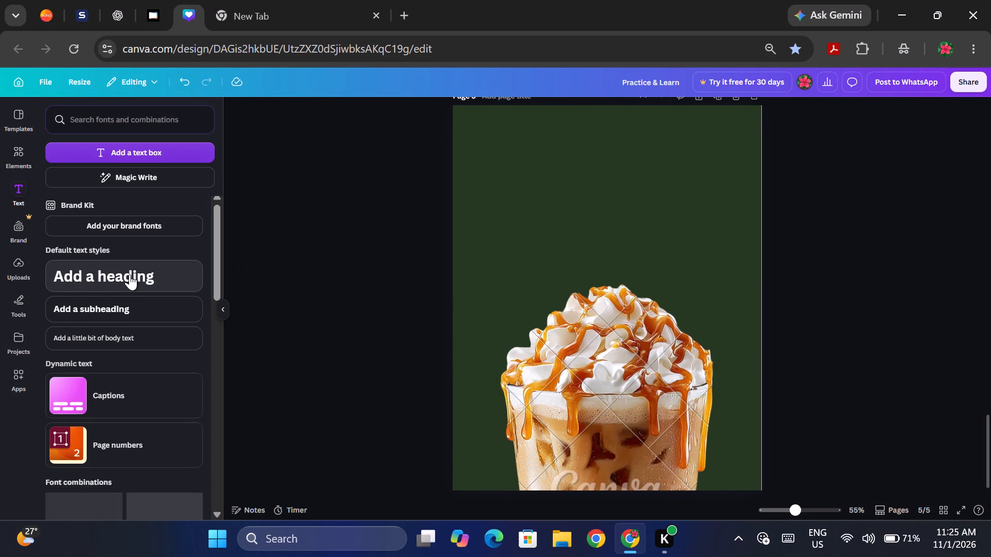
{"action": "left_click", "coordinate": [130, 274]}
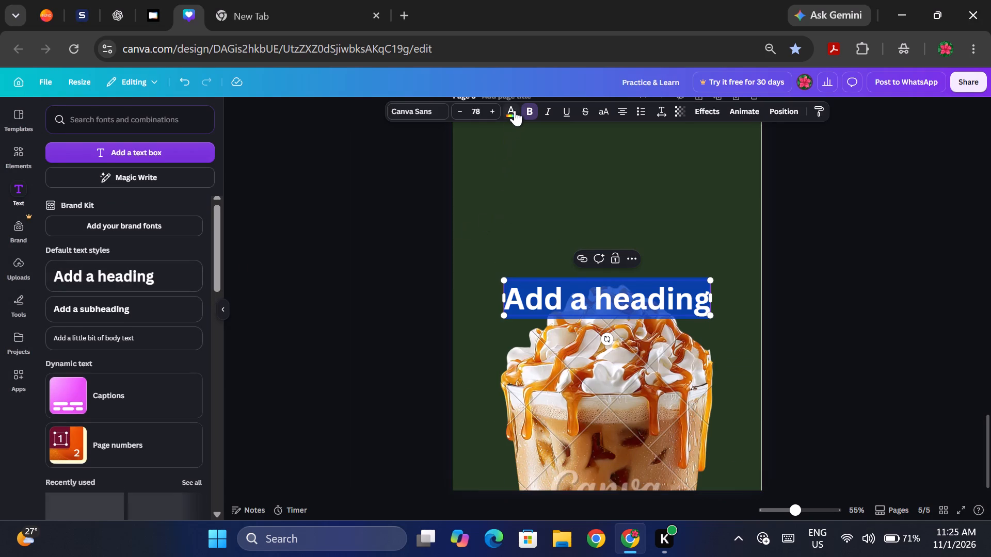
{"action": "left_click", "coordinate": [606, 113]}
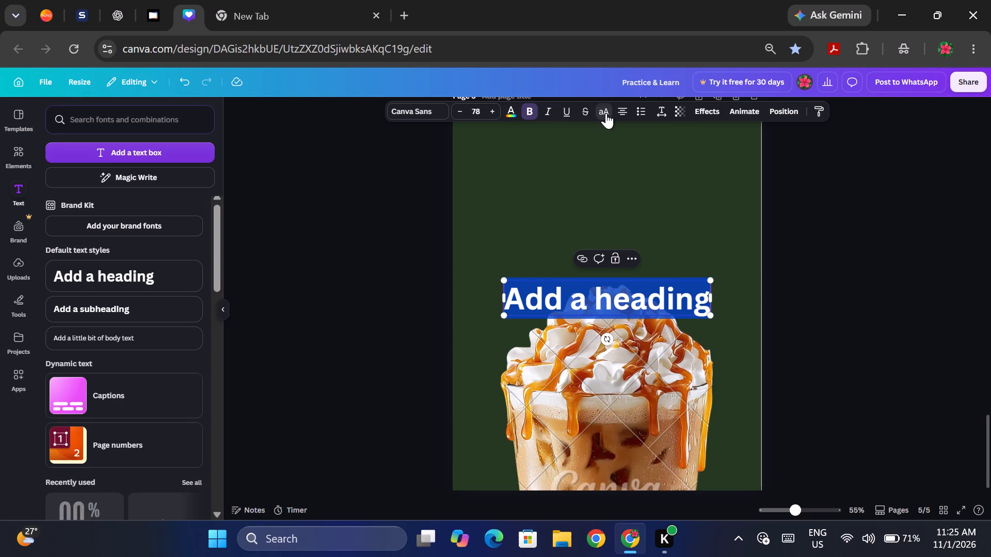
{"action": "type", "text": "ha"}
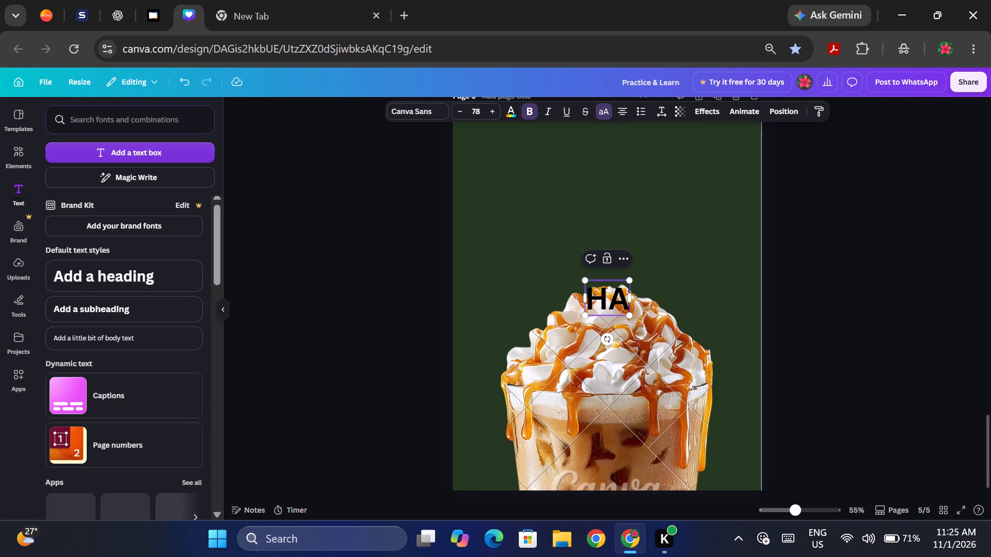
{"action": "type", "text": "pp"}
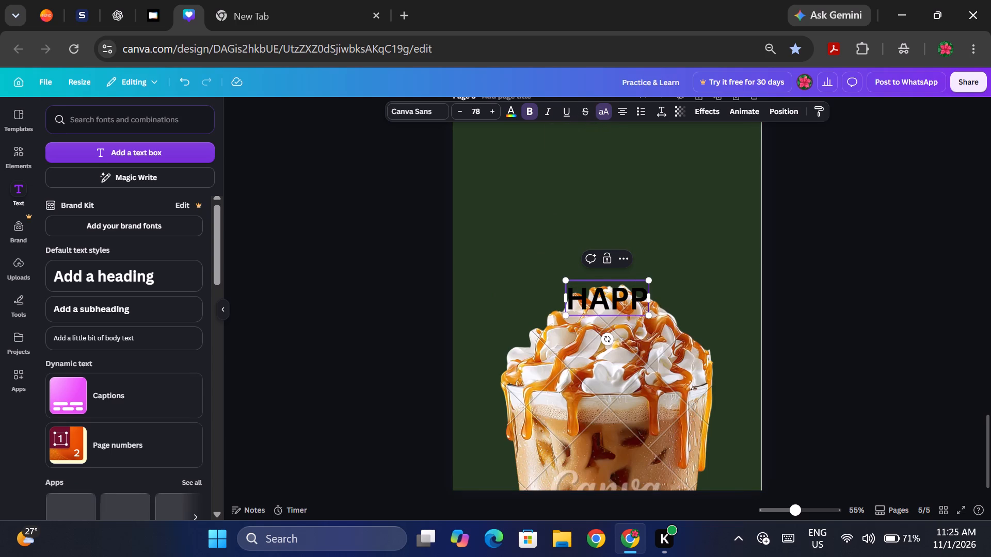
{"action": "key", "text": "y"}
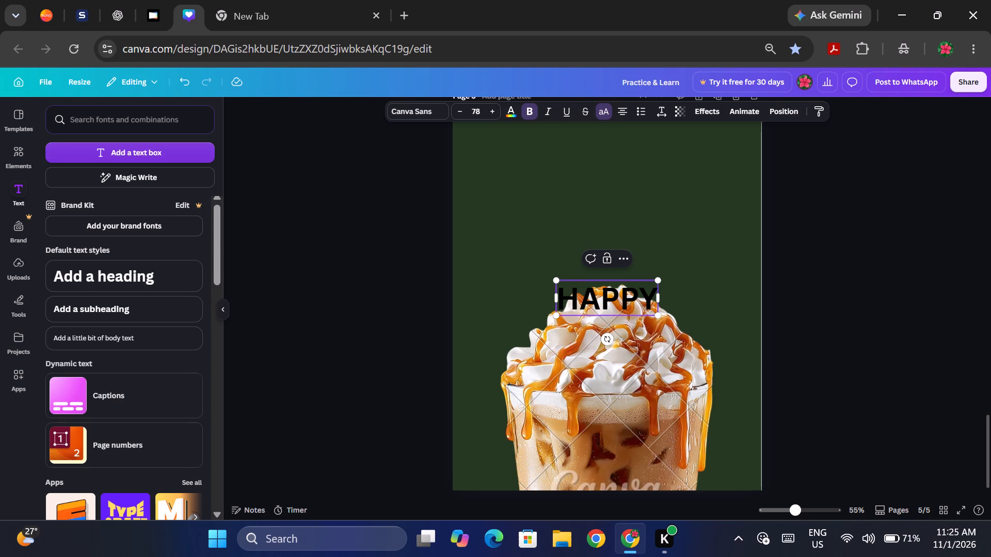
{"action": "key", "text": "shift+Return"}
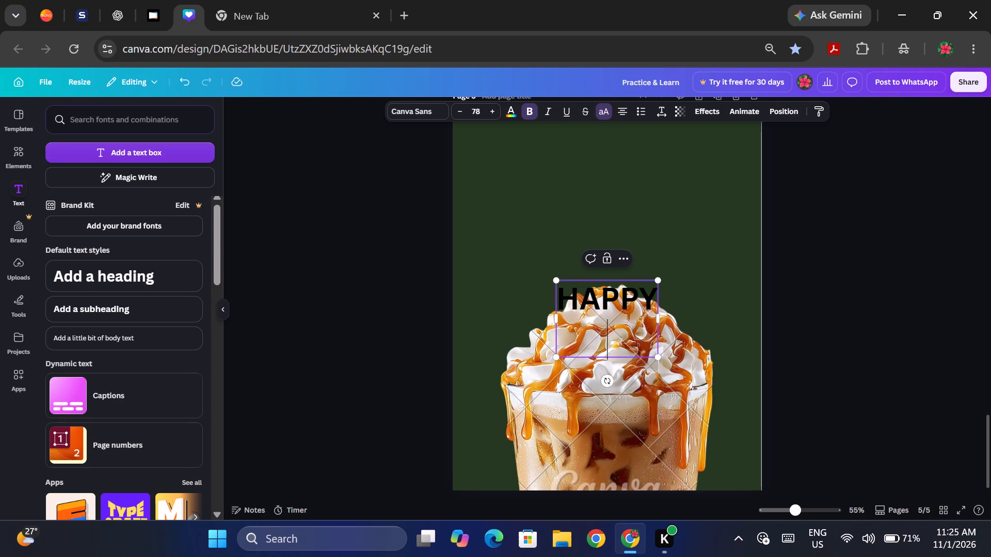
{"action": "type", "text": "hou"}
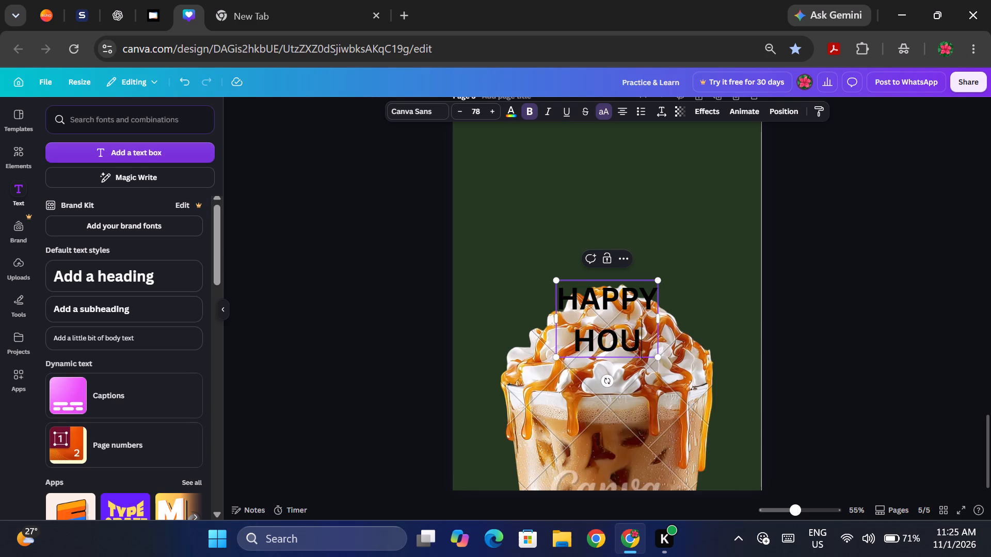
{"action": "type", "text": "rs"}
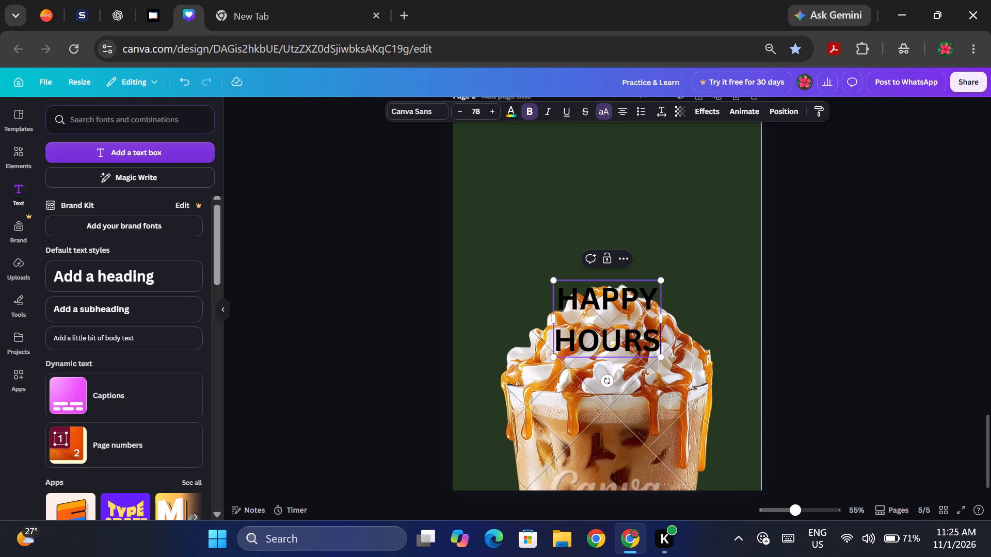
Change the font of both lines of the HAPPY HOURS heading to Impact.
{"action": "left_click", "coordinate": [424, 108]}
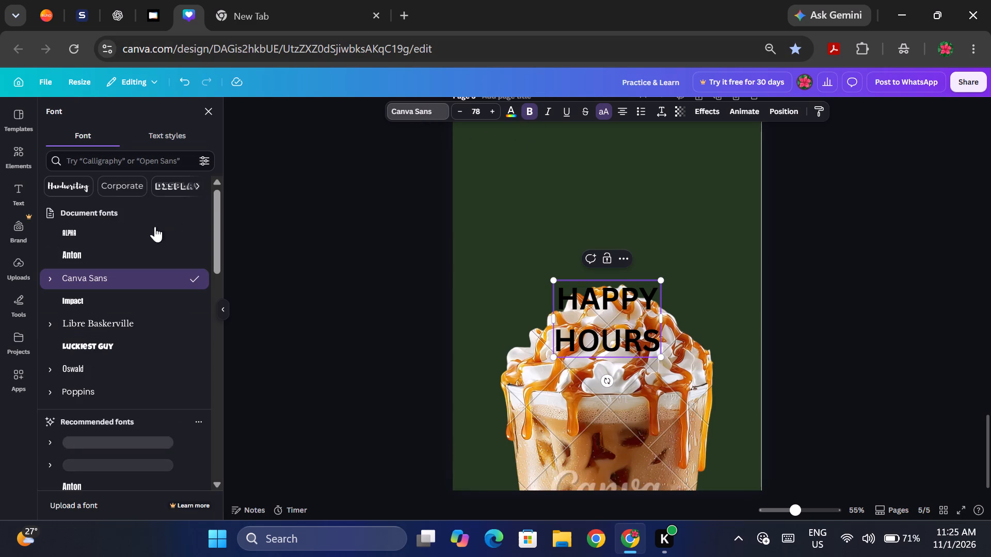
{"action": "scroll", "coordinate": [82, 406], "scroll_direction": "up", "scroll_amount": 1}
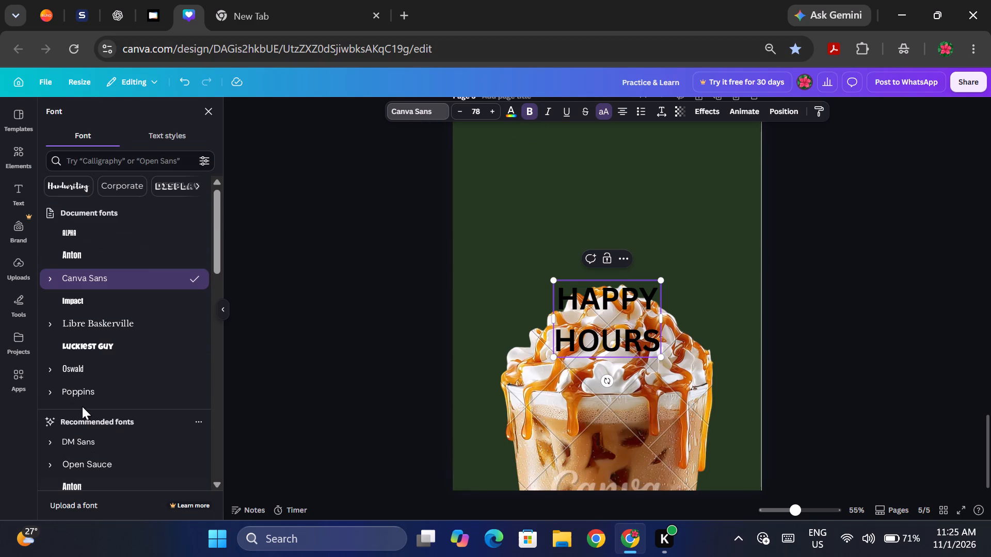
{"action": "left_click", "coordinate": [93, 302]}
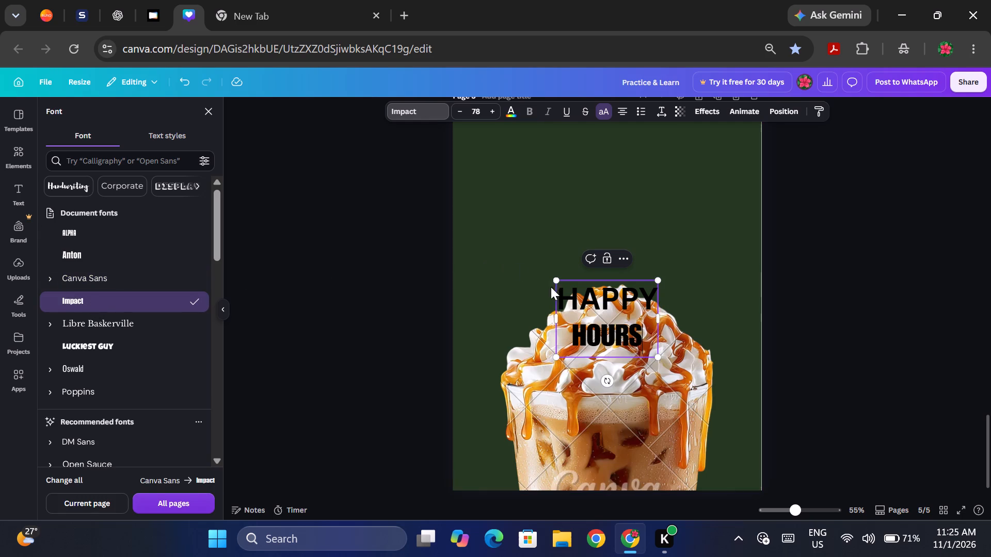
{"action": "left_click", "coordinate": [380, 288]}
{"action": "left_click", "coordinate": [580, 294]}
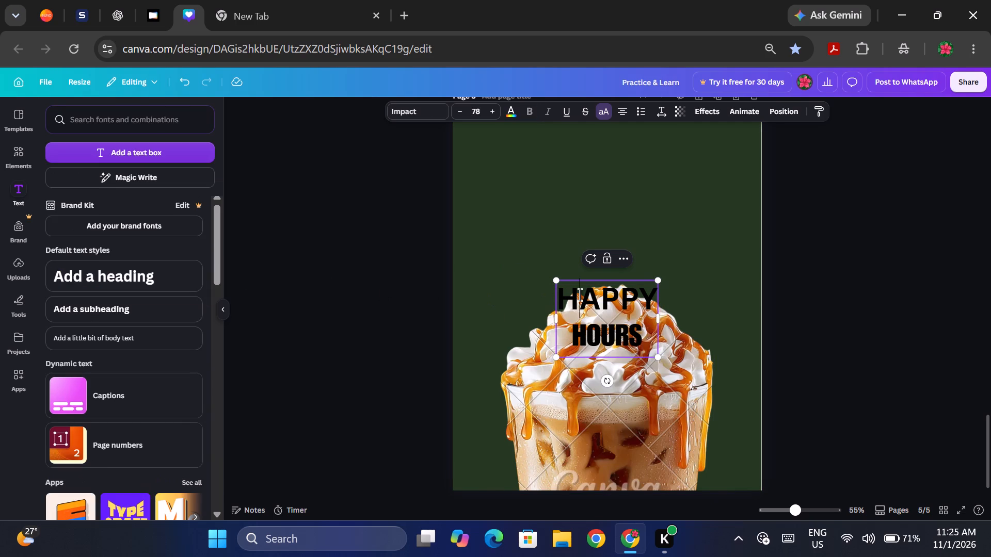
{"action": "left_click", "coordinate": [409, 116]}
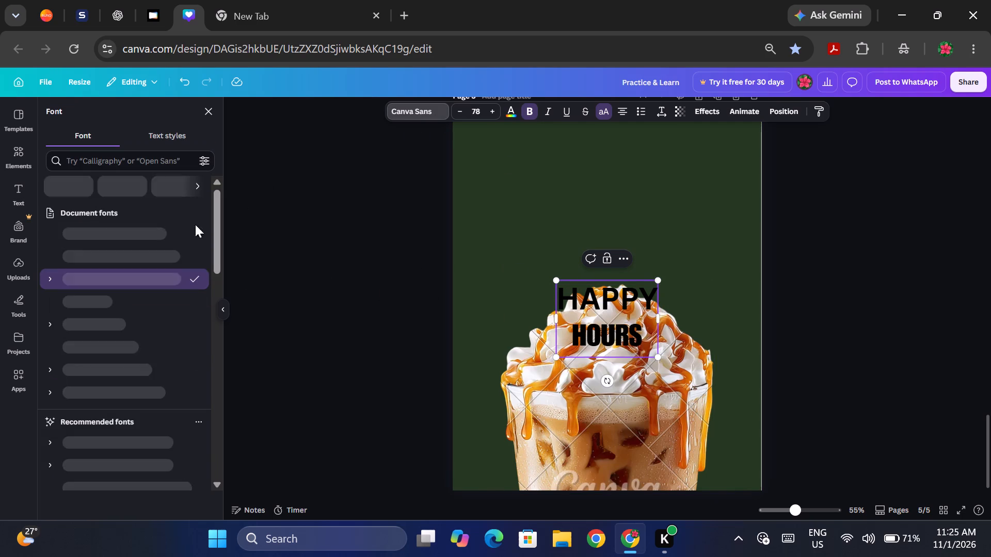
{"action": "left_click", "coordinate": [104, 307]}
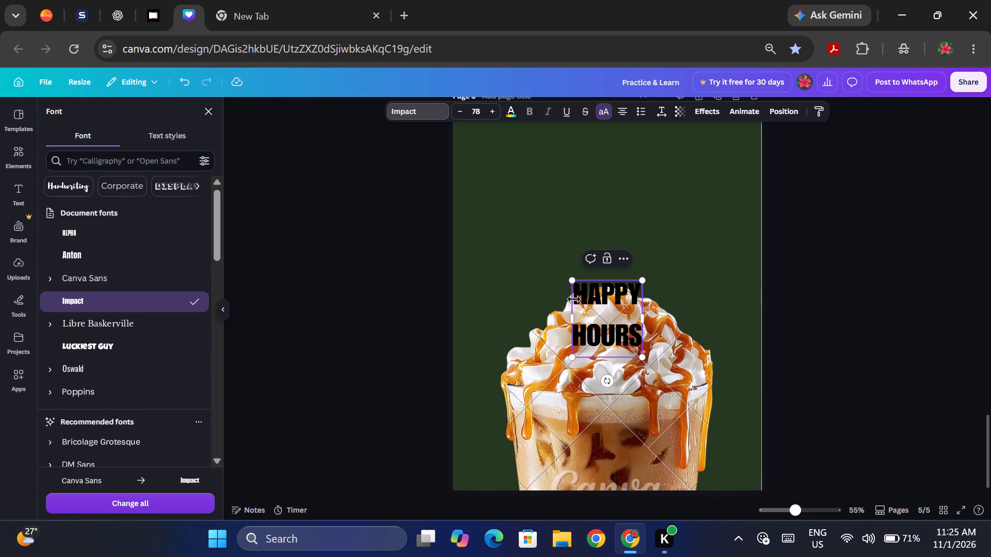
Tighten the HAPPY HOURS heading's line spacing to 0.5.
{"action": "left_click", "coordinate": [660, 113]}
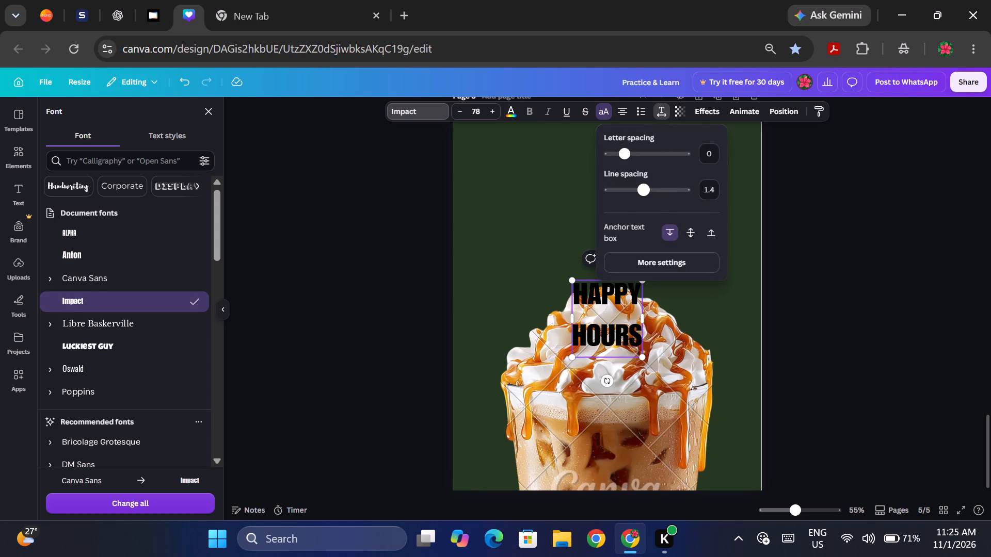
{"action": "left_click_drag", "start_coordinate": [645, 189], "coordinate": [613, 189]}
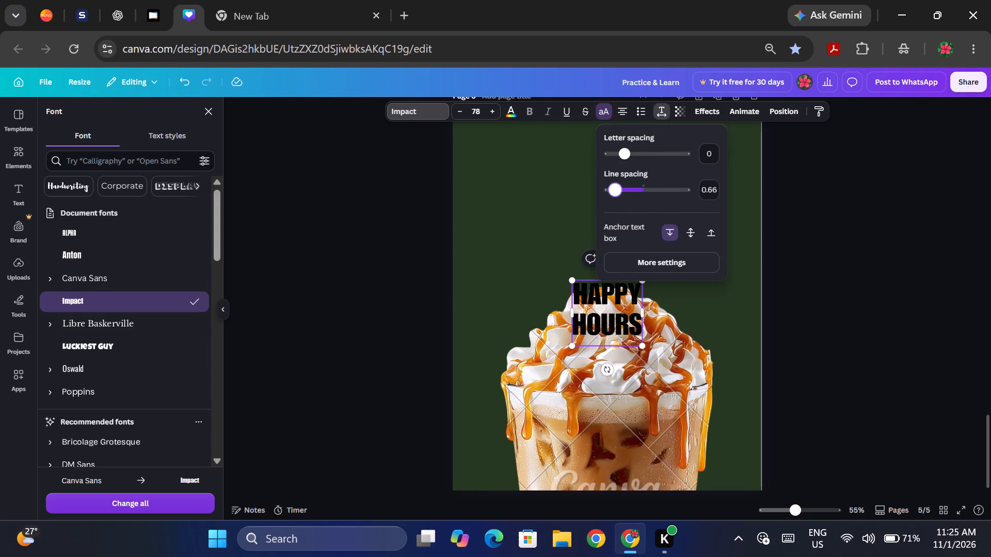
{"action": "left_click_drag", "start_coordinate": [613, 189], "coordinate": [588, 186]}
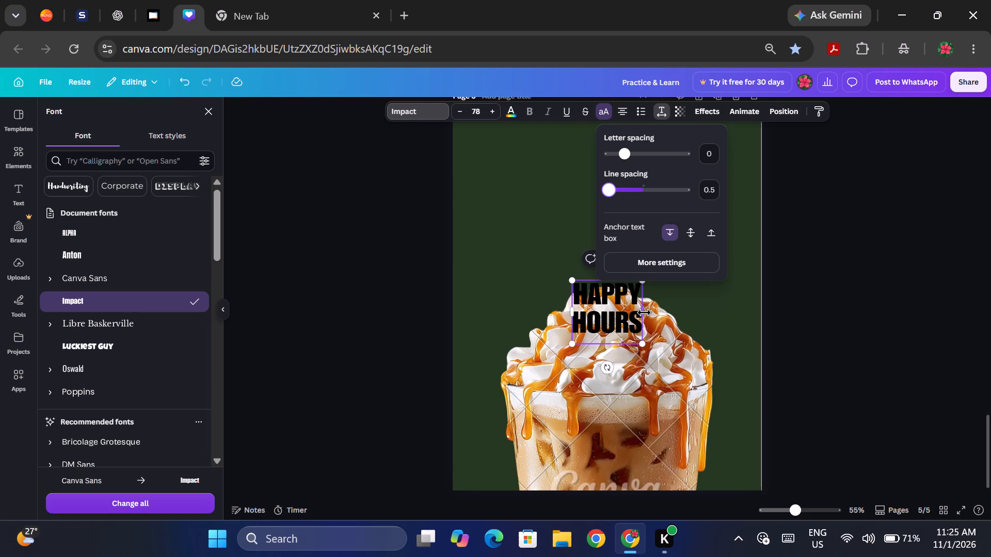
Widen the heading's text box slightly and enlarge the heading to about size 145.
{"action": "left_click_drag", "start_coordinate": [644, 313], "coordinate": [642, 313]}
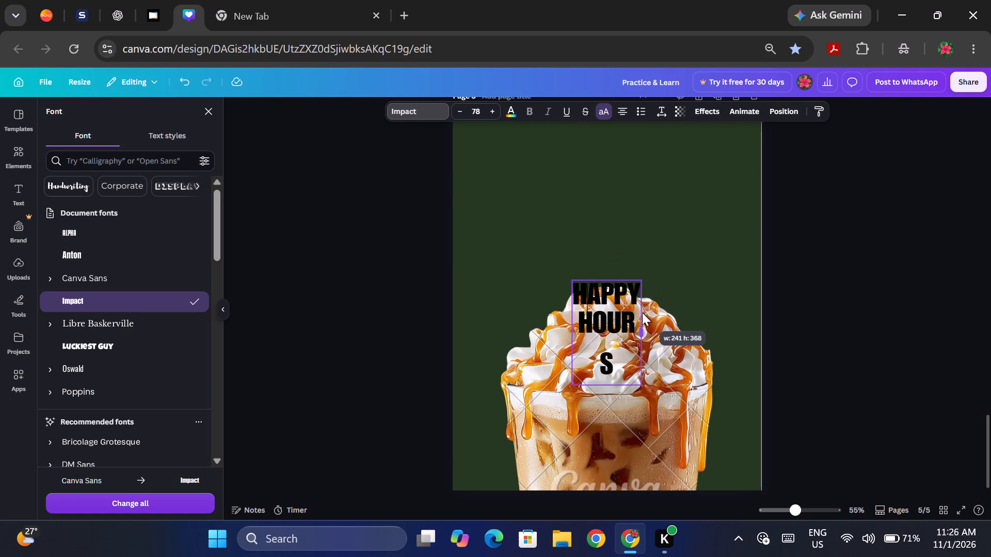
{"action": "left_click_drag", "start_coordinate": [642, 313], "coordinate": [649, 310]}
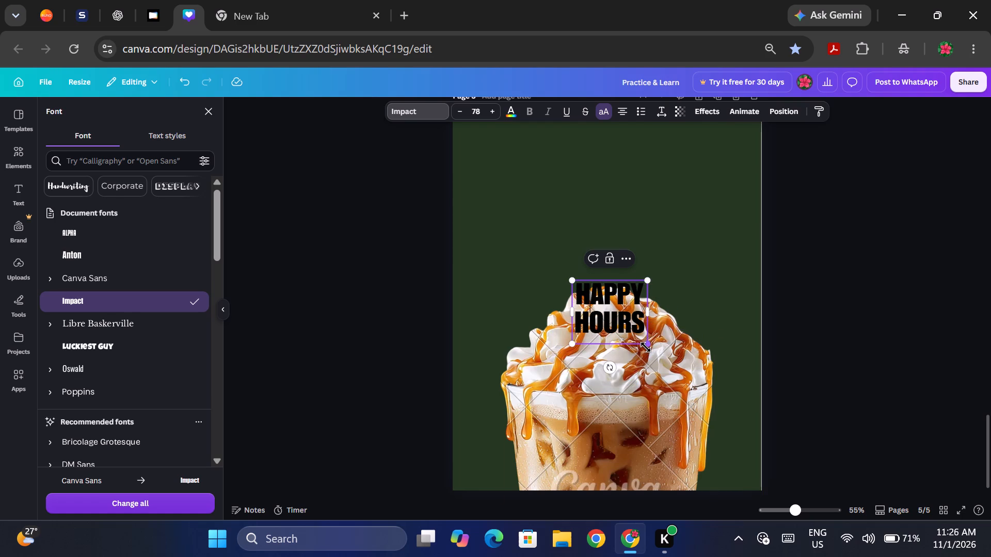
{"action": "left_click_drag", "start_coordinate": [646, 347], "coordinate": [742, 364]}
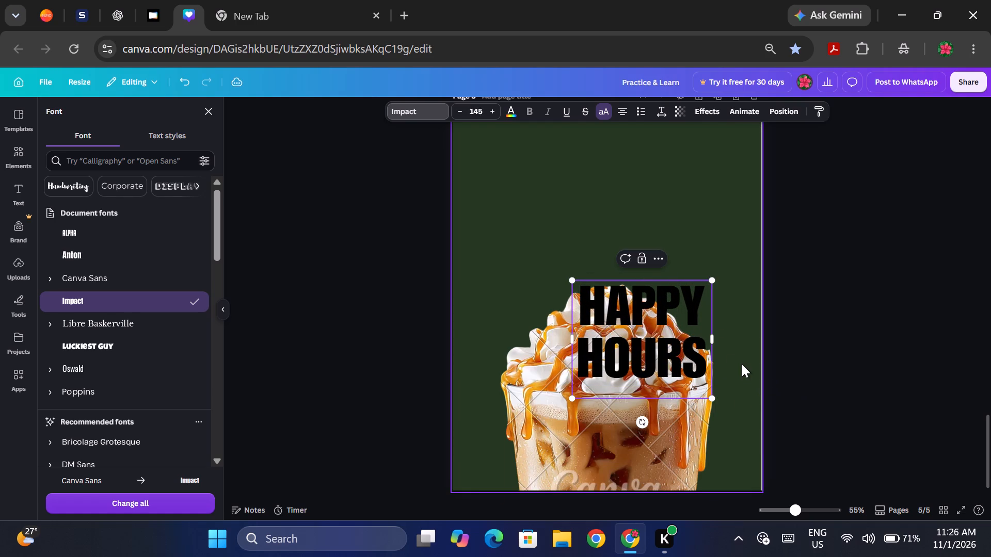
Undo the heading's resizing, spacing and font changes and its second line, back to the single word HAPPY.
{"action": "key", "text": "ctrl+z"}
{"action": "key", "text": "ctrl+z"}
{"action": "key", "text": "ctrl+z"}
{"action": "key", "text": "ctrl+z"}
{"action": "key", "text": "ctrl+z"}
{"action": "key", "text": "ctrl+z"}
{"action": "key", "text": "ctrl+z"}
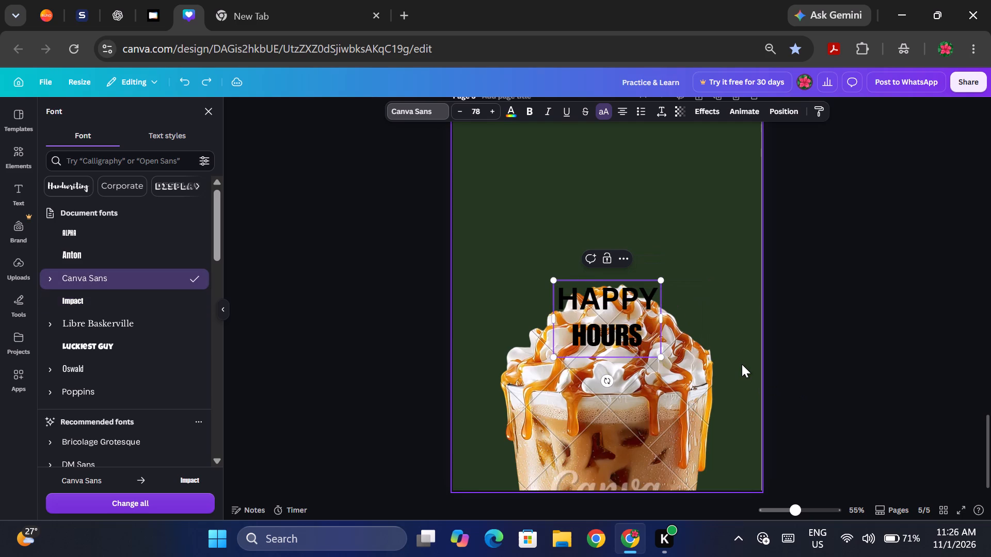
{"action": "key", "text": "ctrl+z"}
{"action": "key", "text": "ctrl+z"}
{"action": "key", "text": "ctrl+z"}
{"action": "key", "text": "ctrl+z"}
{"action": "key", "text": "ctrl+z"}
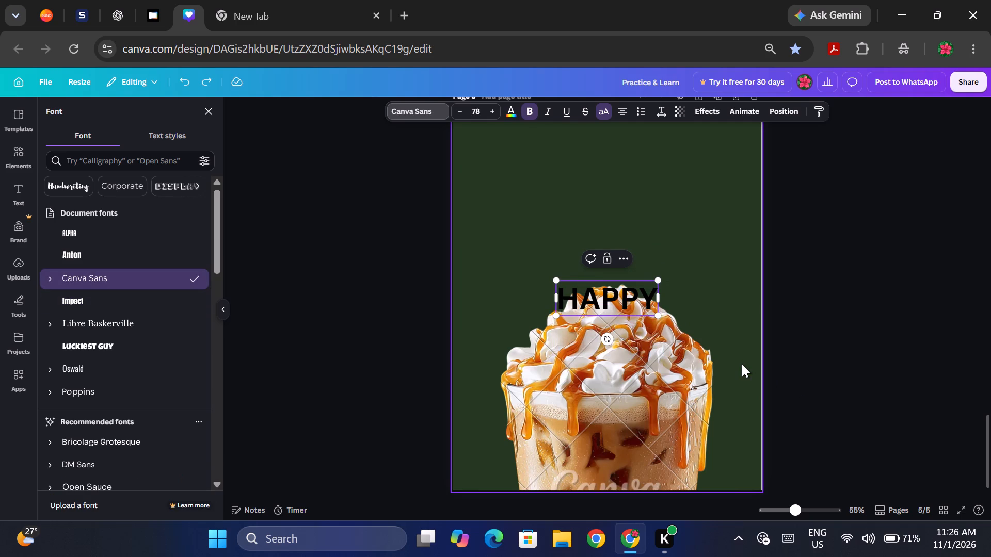
Add HOURS after HAPPY in the same heading and narrow its text box so the words wrap onto two lines.
{"action": "key", "text": "space"}
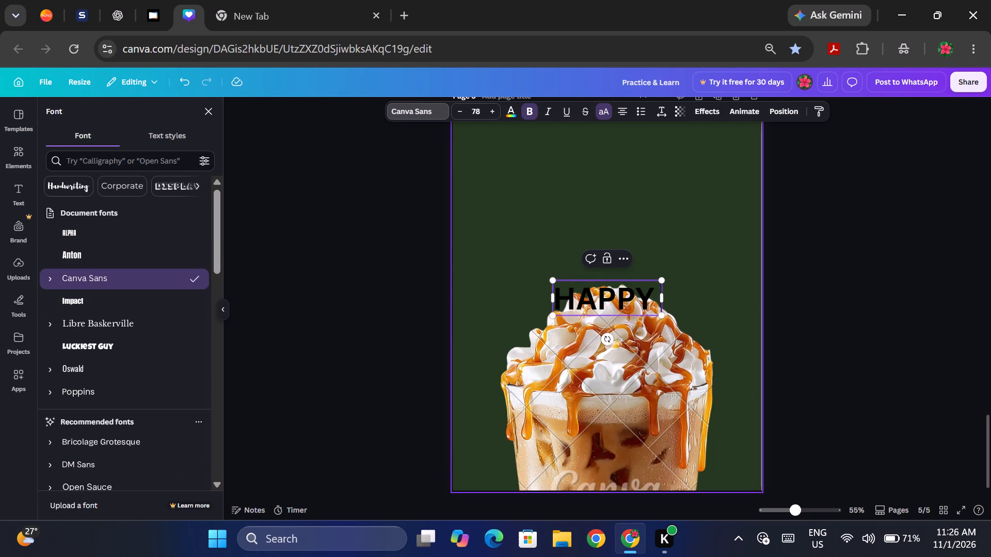
{"action": "type", "text": "ho"}
{"action": "type", "text": "urs"}
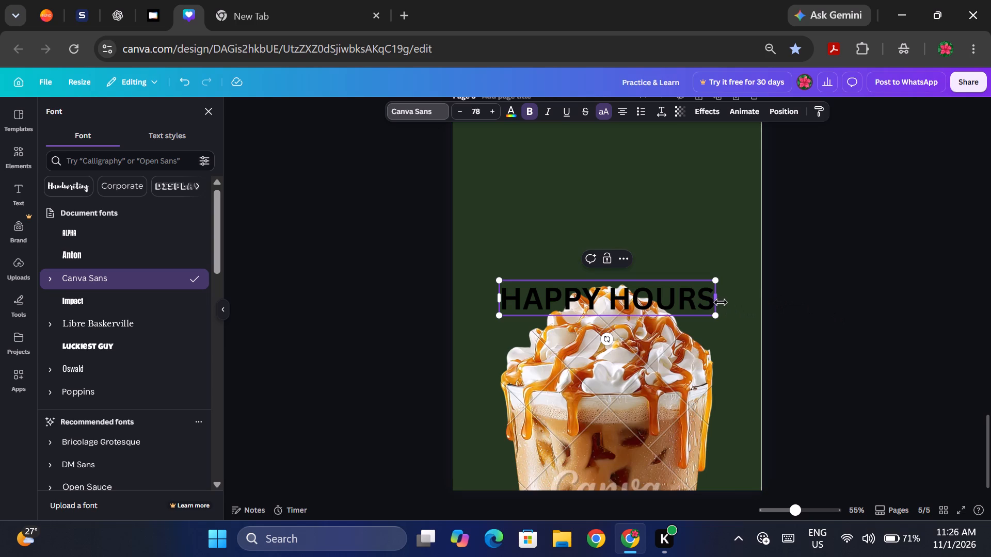
{"action": "left_click_drag", "start_coordinate": [721, 299], "coordinate": [608, 286]}
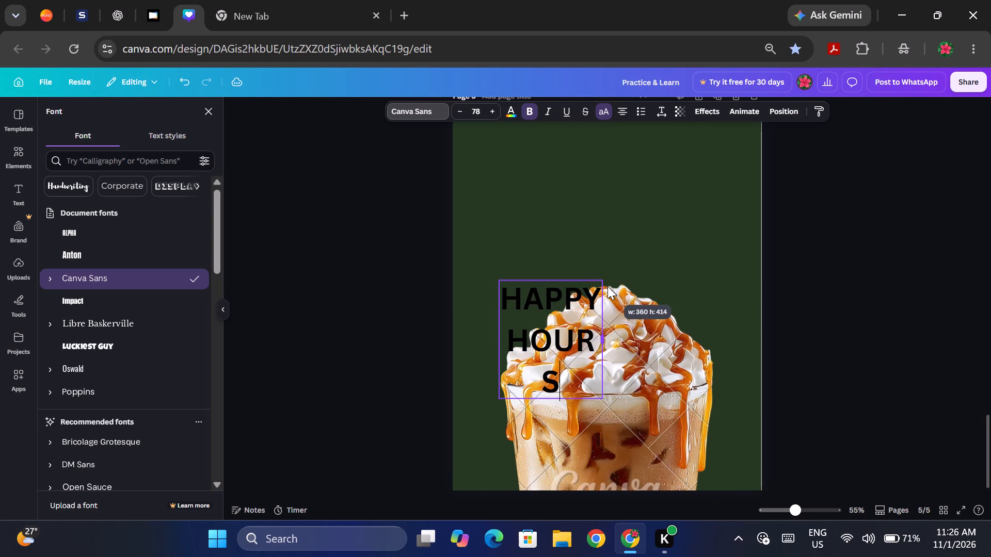
{"action": "left_click_drag", "start_coordinate": [608, 286], "coordinate": [620, 286]}
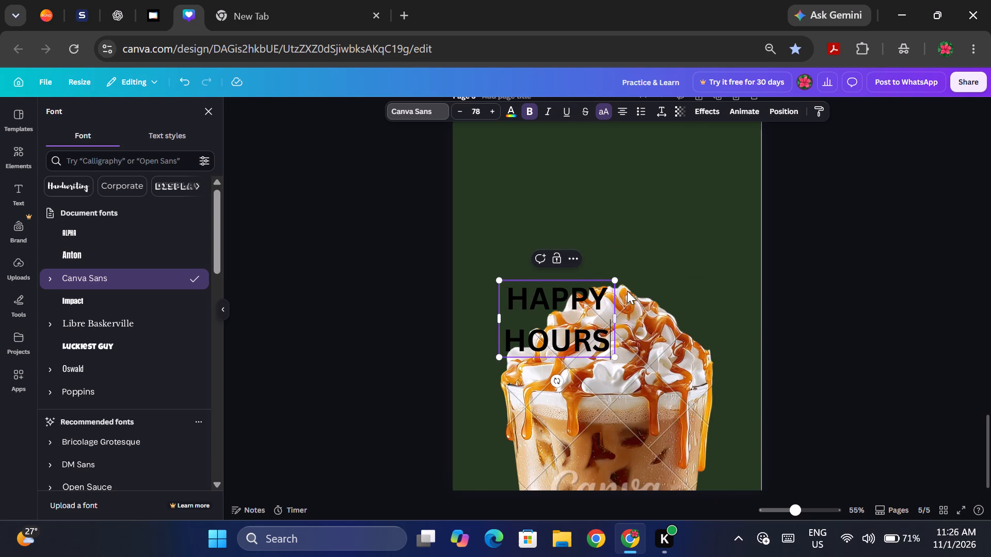
Change the whole heading's font to Impact and narrow its text box to fit the two lines closely.
{"action": "left_click", "coordinate": [664, 115]}
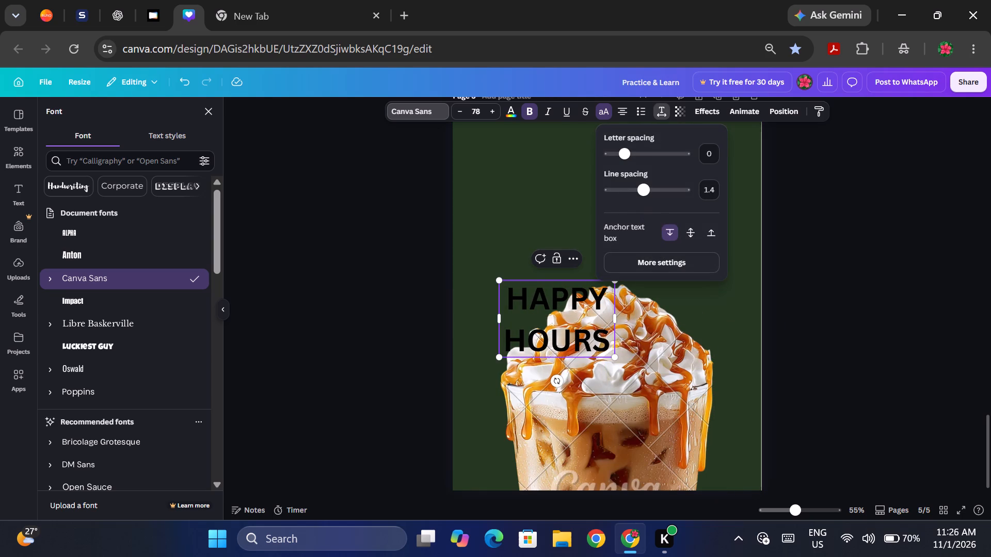
{"action": "left_click", "coordinate": [82, 297]}
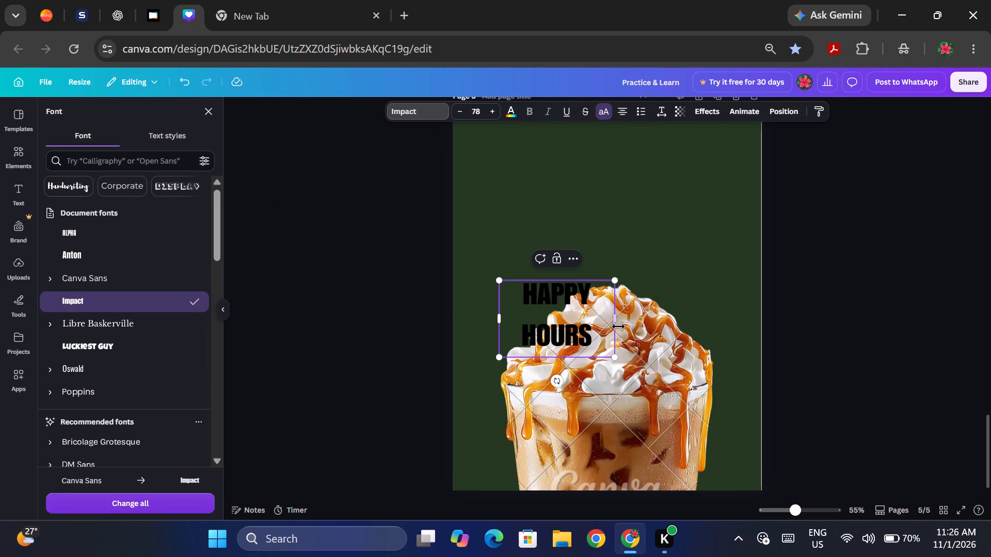
{"action": "left_click_drag", "start_coordinate": [619, 324], "coordinate": [571, 317]}
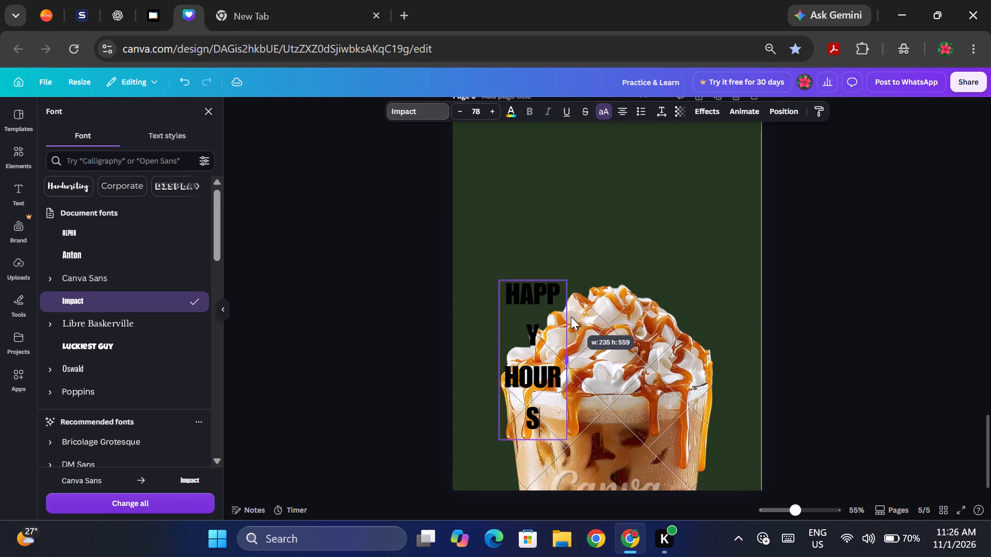
{"action": "left_click_drag", "start_coordinate": [571, 317], "coordinate": [575, 317]}
Reduce the HAPPY HOURS heading's line spacing to 0.75.
{"action": "left_click", "coordinate": [662, 108]}
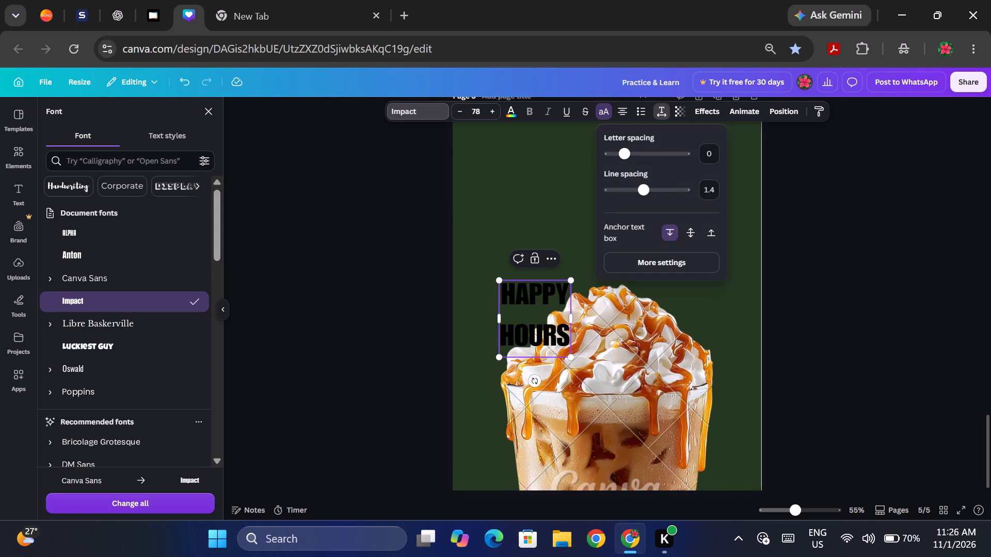
{"action": "left_click_drag", "start_coordinate": [649, 190], "coordinate": [643, 191]}
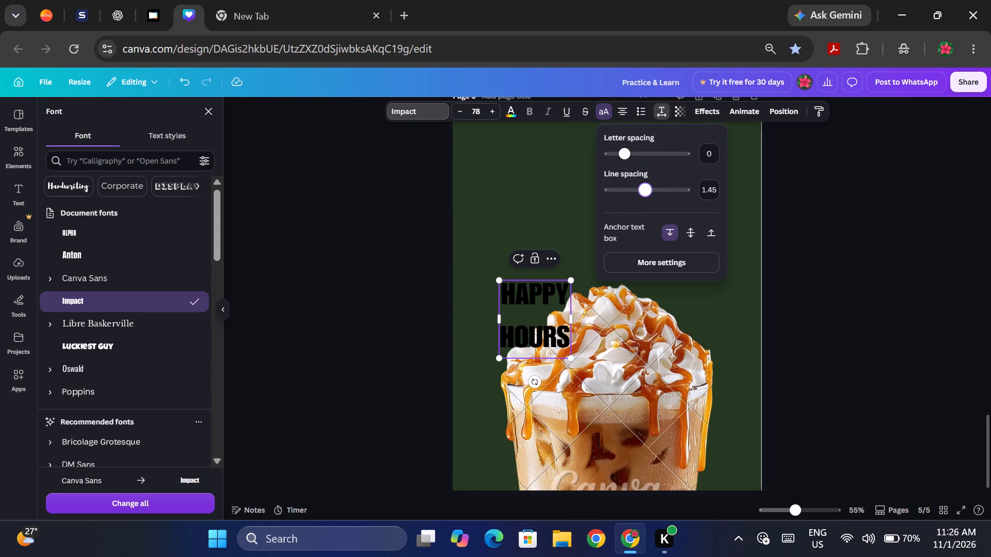
{"action": "left_click_drag", "start_coordinate": [643, 191], "coordinate": [620, 191]}
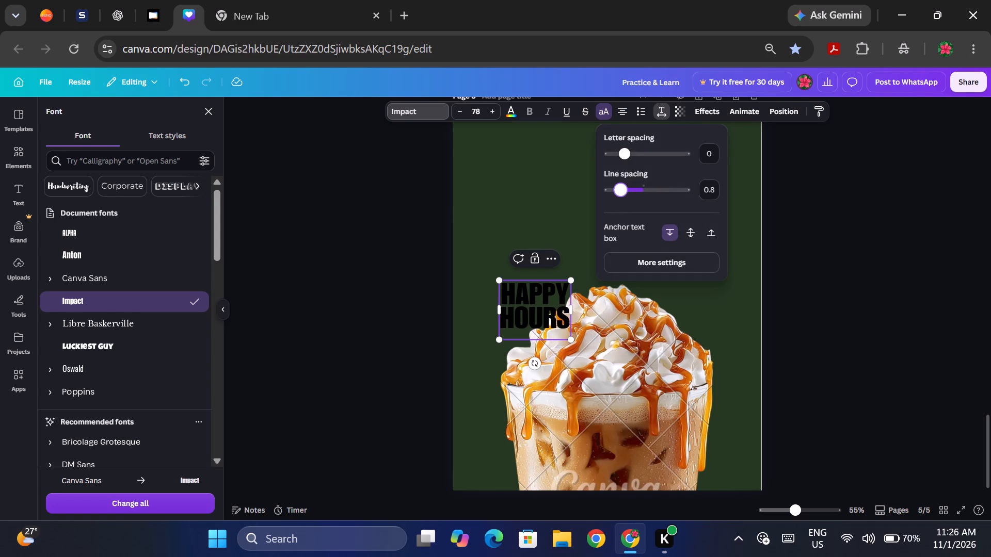
{"action": "left_click_drag", "start_coordinate": [620, 191], "coordinate": [618, 191]}
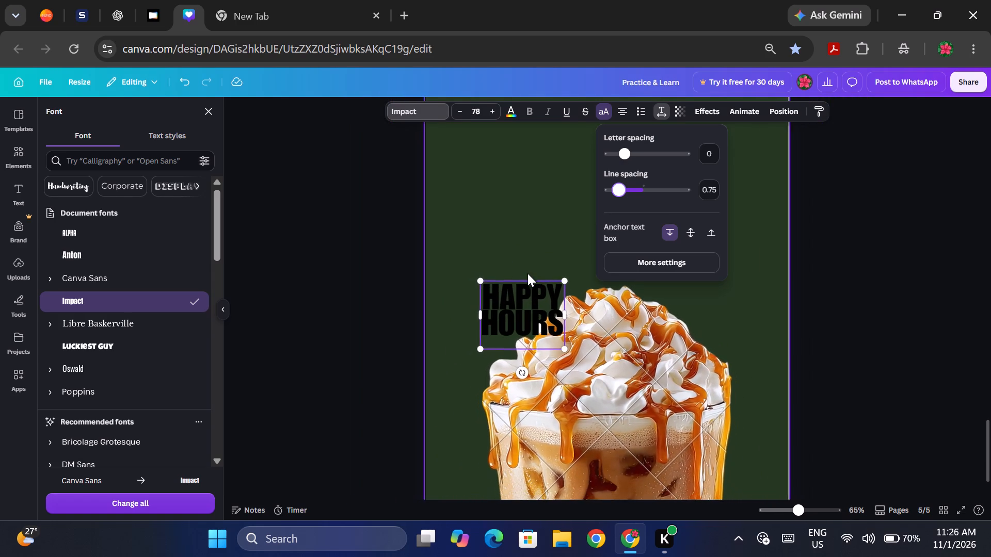
Enlarge the HAPPY HOURS heading to about size 272 so it spans most of the page width.
{"action": "scroll", "coordinate": [528, 273], "scroll_direction": "up", "scroll_amount": 1}
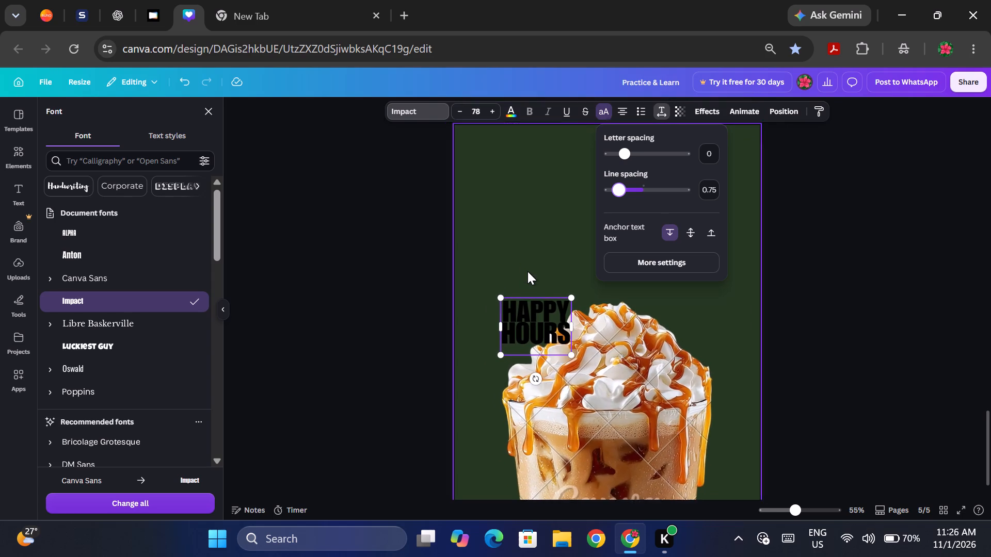
{"action": "left_click", "coordinate": [397, 283]}
{"action": "left_click_drag", "start_coordinate": [567, 356], "coordinate": [589, 367]}
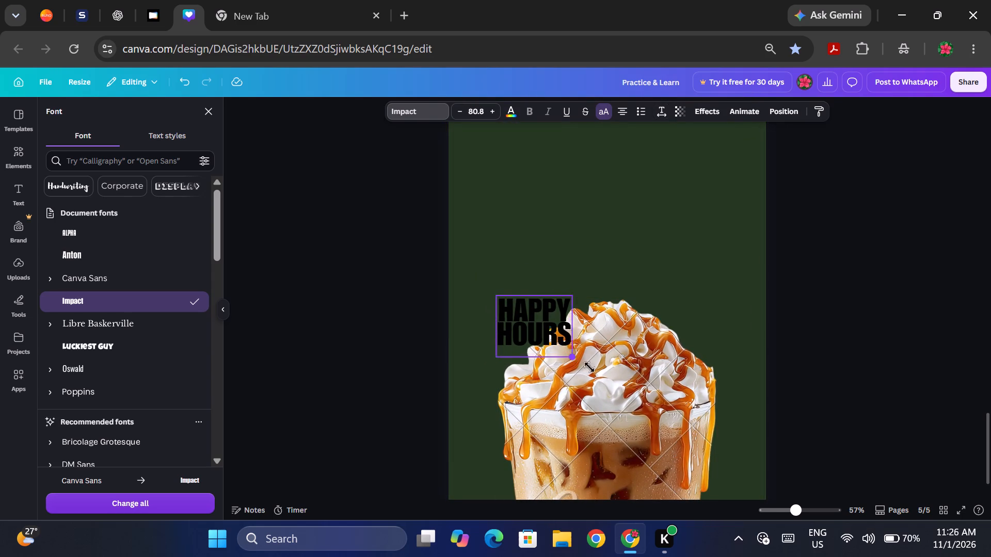
{"action": "left_click_drag", "start_coordinate": [589, 367], "coordinate": [789, 431]}
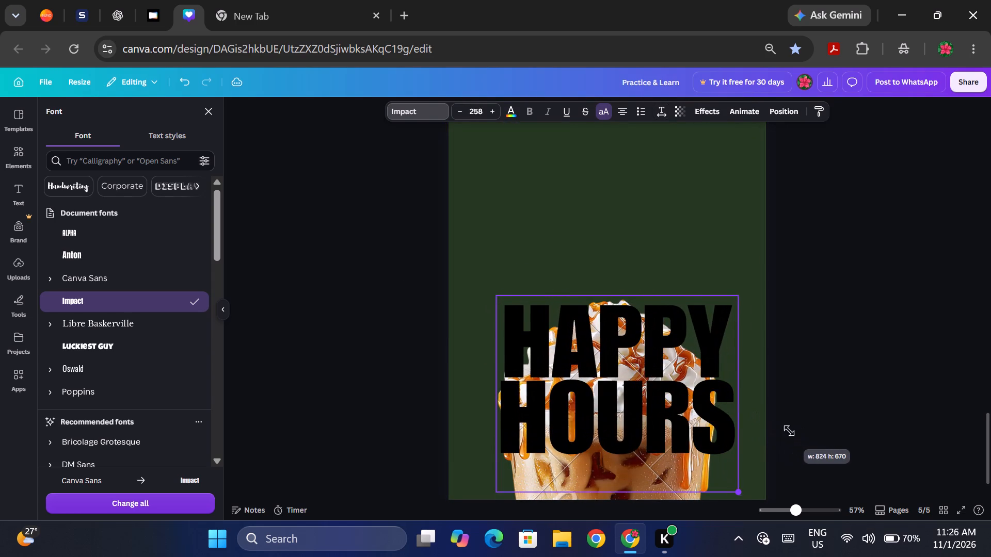
{"action": "left_click_drag", "start_coordinate": [789, 431], "coordinate": [791, 431]}
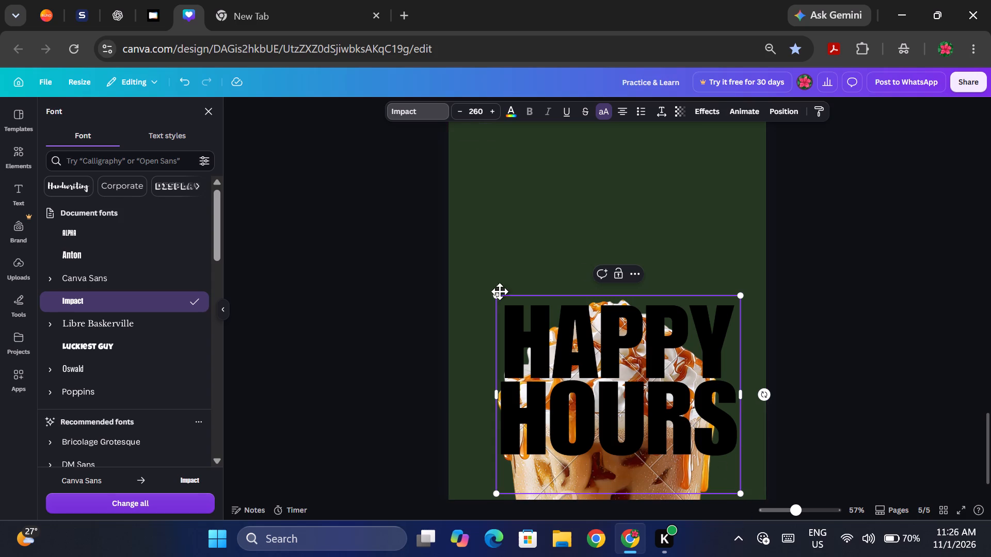
{"action": "left_click_drag", "start_coordinate": [491, 293], "coordinate": [485, 290]}
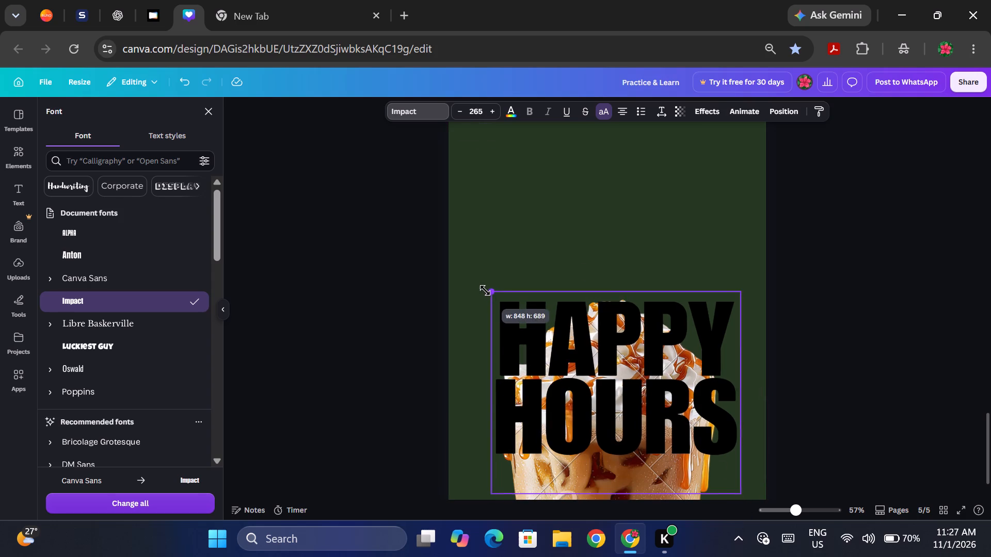
{"action": "left_click_drag", "start_coordinate": [485, 290], "coordinate": [482, 288]}
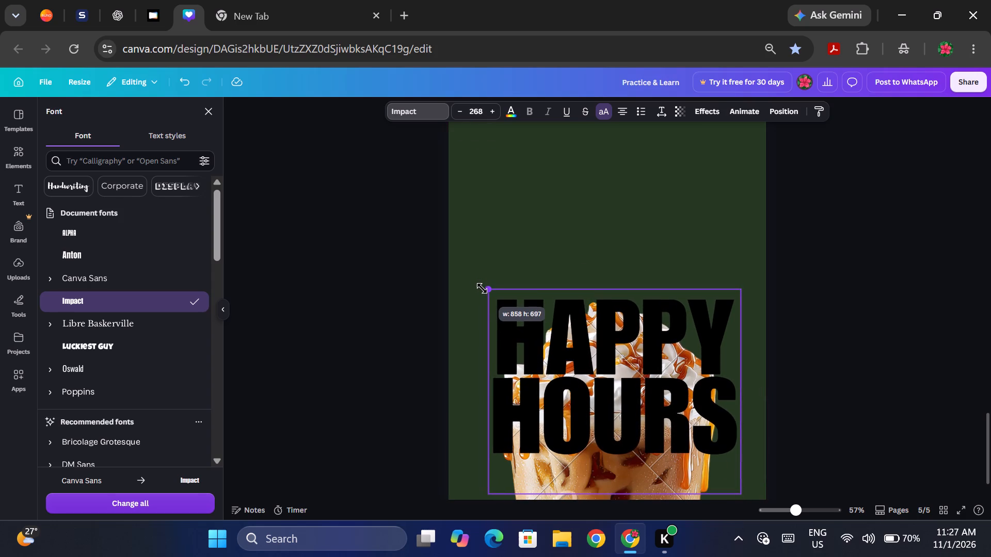
{"action": "left_click_drag", "start_coordinate": [482, 288], "coordinate": [476, 288]}
{"action": "left_click", "coordinate": [904, 277]}
{"action": "left_click", "coordinate": [904, 277]}
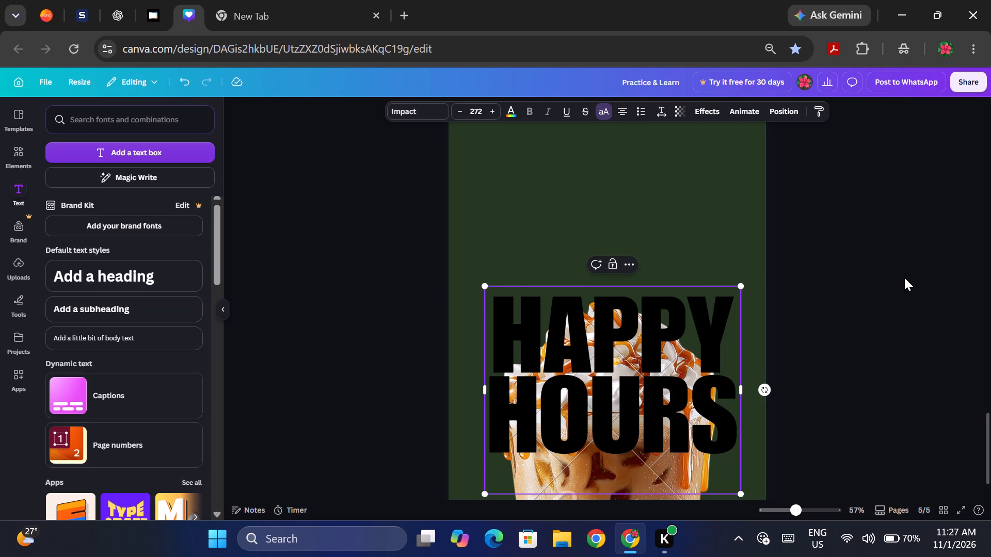
Move the heading up above the coffee cup and align it to the page's horizontal centre.
{"action": "left_click_drag", "start_coordinate": [629, 352], "coordinate": [619, 250]}
{"action": "right_click", "coordinate": [619, 250]}
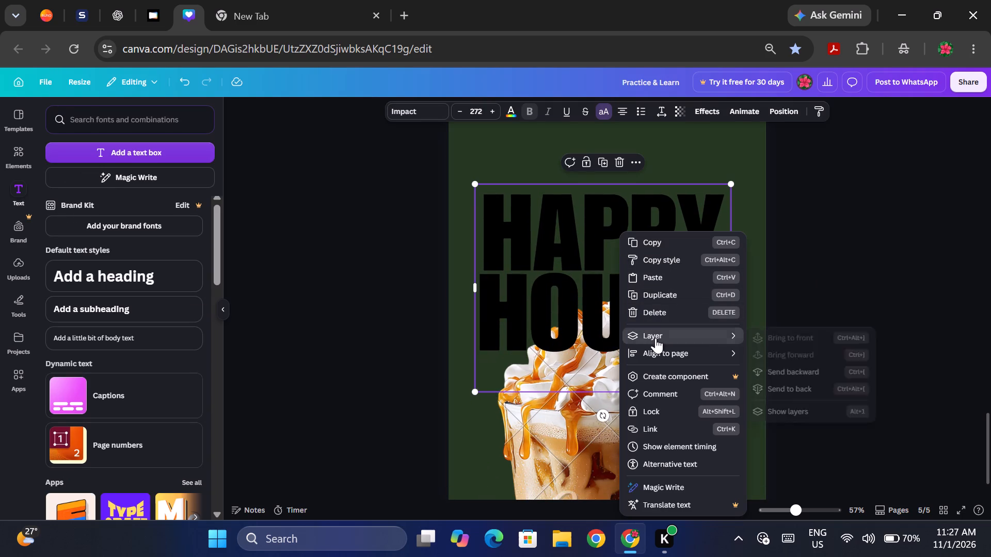
{"action": "left_click", "coordinate": [804, 370]}
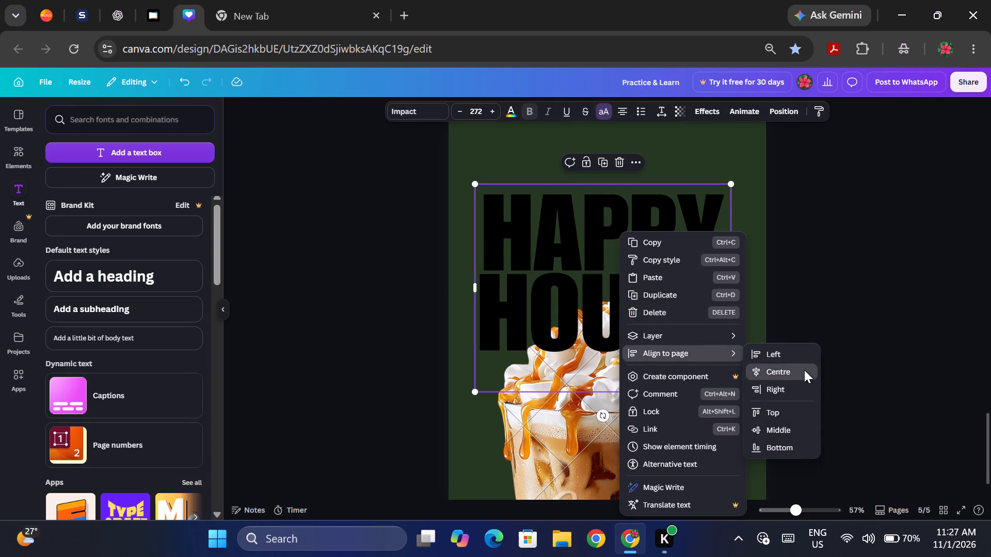
Nudge the heading straight up until only the lower part of HOURS overlaps the whipped-cream peak.
{"action": "key", "text": "Up"}
{"action": "key", "text": "Up"}
{"action": "key", "text": "Up"}
{"action": "key", "text": "Up"}
{"action": "key", "text": "Up"}
{"action": "key", "text": "Up"}
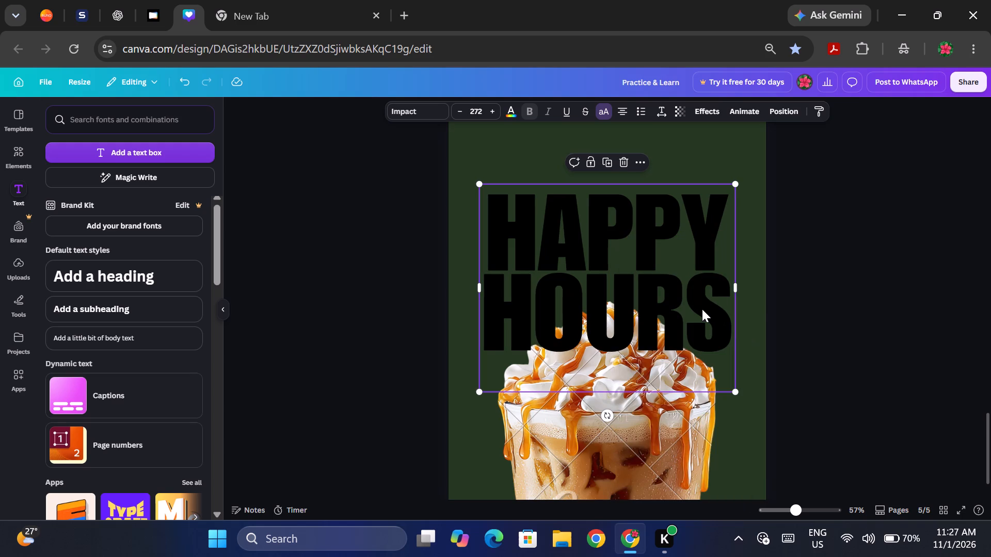
{"action": "left_click", "coordinate": [815, 314]}
{"action": "left_click", "coordinate": [614, 296]}
{"action": "key", "text": "Up"}
{"action": "key", "text": "Up"}
{"action": "key", "text": "Up"}
{"action": "key", "text": "Up"}
{"action": "key", "text": "Up"}
{"action": "key", "text": "Up"}
{"action": "key", "text": "Up"}
{"action": "key", "text": "Up"}
{"action": "key", "text": "Up"}
{"action": "key", "text": "Up"}
{"action": "key", "text": "Up"}
{"action": "key", "text": "Up"}
{"action": "key", "text": "Up"}
{"action": "key", "text": "Up"}
{"action": "key", "text": "Up"}
{"action": "key", "text": "Up"}
{"action": "key", "text": "Up"}
{"action": "key", "text": "Up"}
{"action": "key", "text": "Up"}
{"action": "key", "text": "Up"}
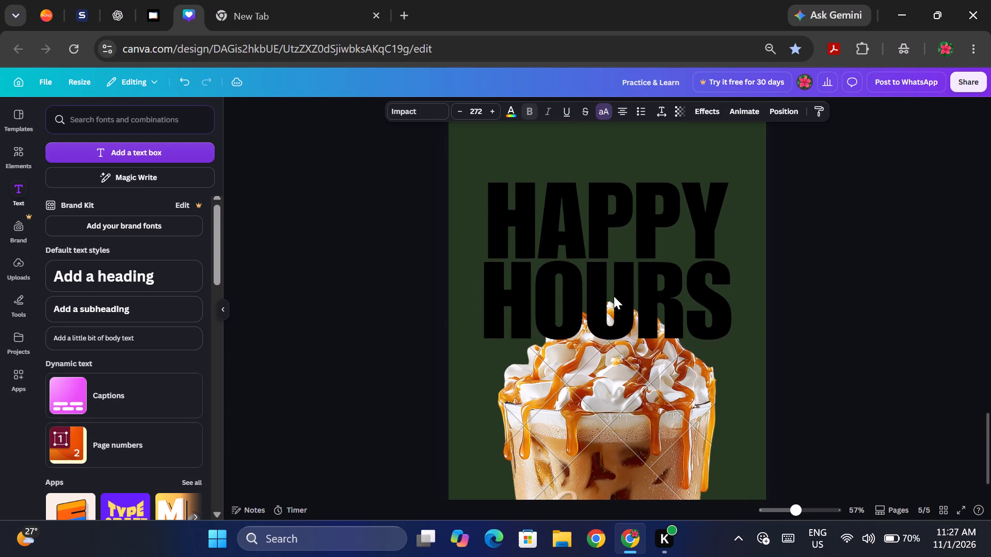
{"action": "key", "text": "Up"}
{"action": "key", "text": "Up"}
{"action": "key", "text": "Up"}
{"action": "key", "text": "Up"}
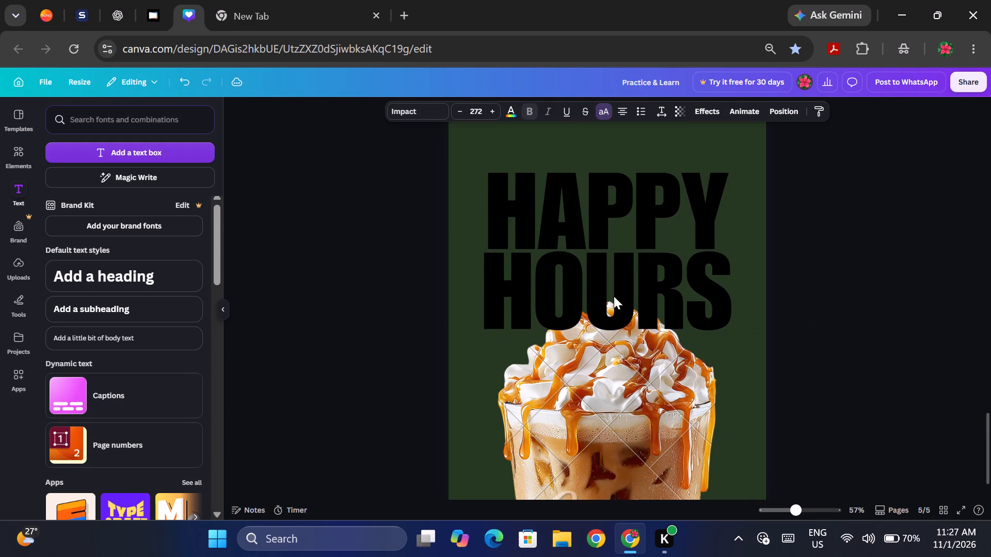
{"action": "key", "text": "Up"}
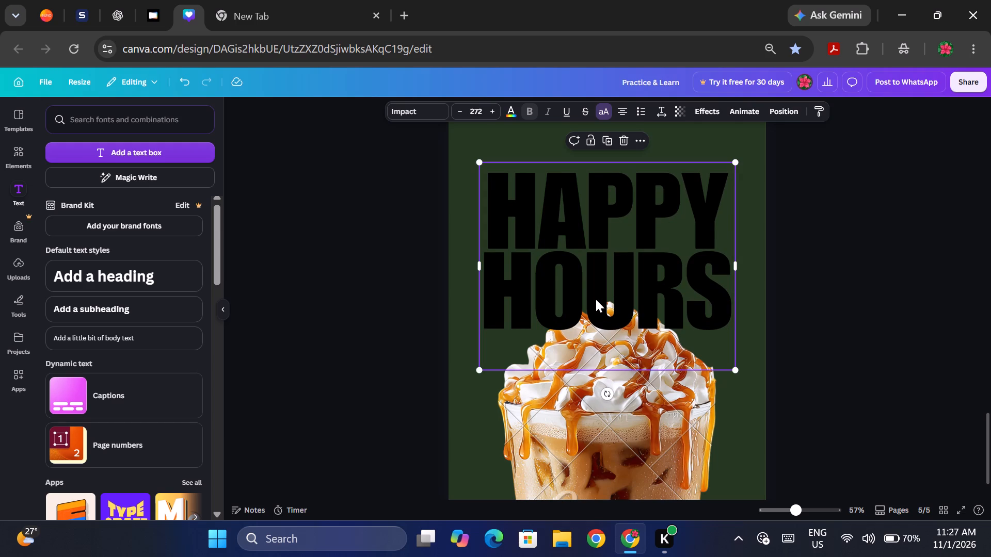
Send the HAPPY HOURS heading one layer backward, behind the coffee graphic.
{"action": "key", "text": "ctrl+bracketleft"}
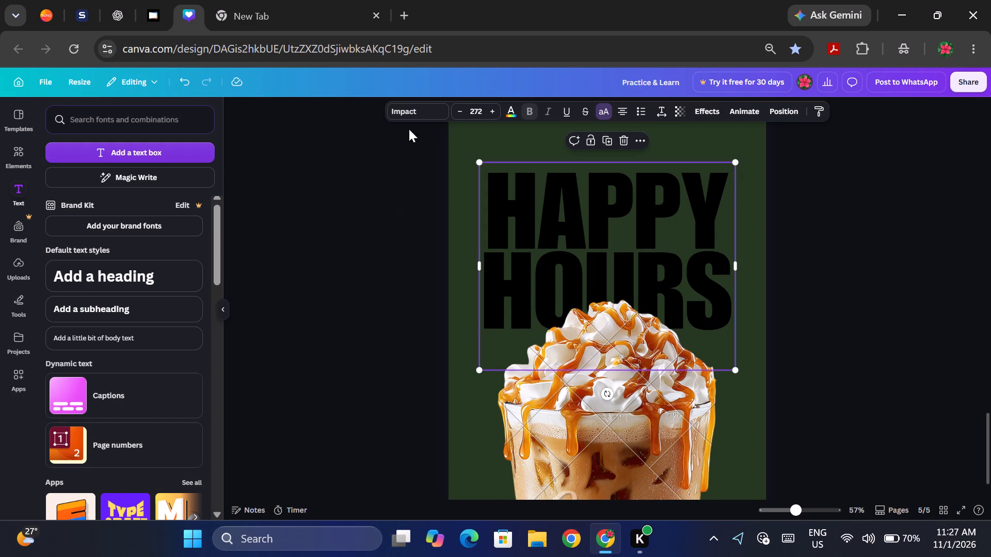
Recolour the HAPPY HOURS heading light pink (#fad1dc), trying dark blue and white along the way.
{"action": "left_click", "coordinate": [511, 107]}
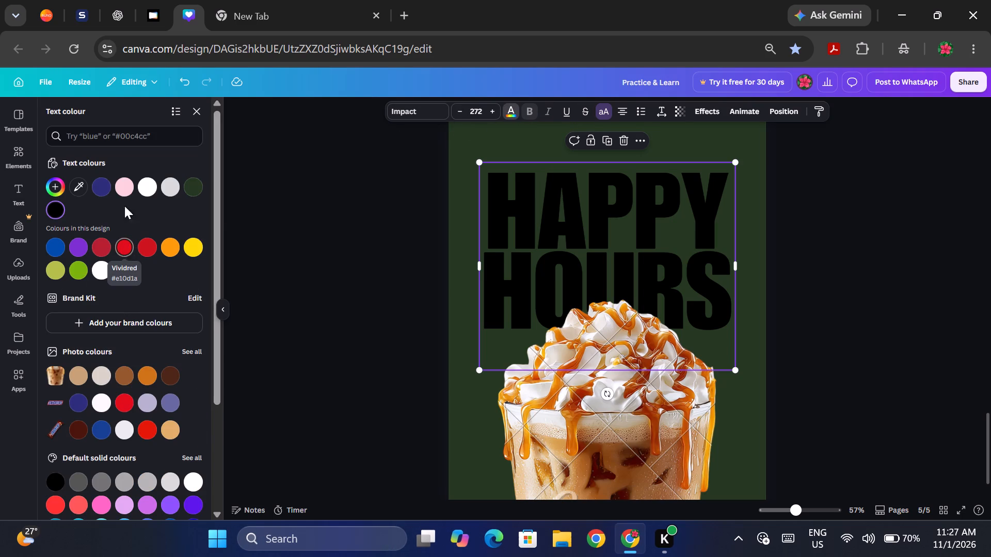
{"action": "left_click", "coordinate": [101, 182]}
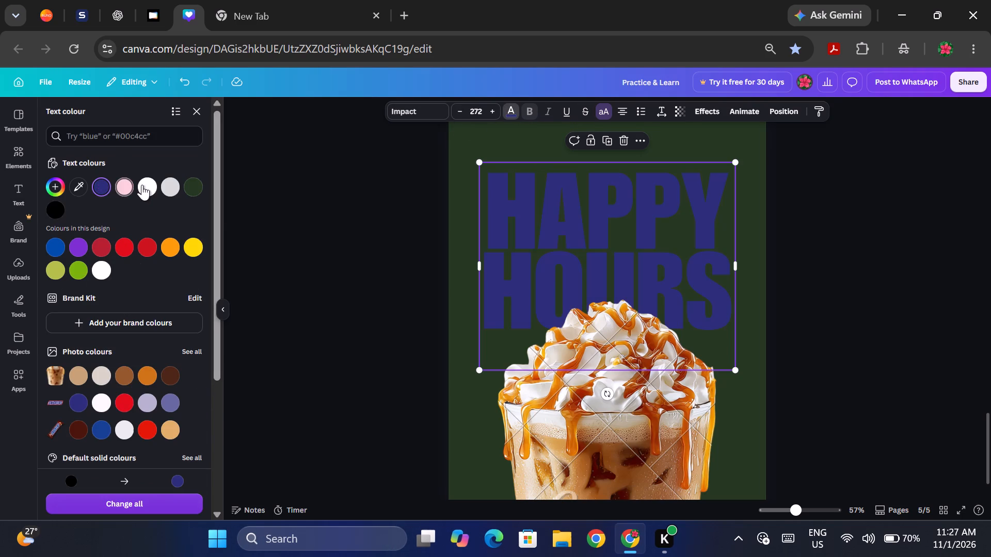
{"action": "left_click", "coordinate": [142, 185]}
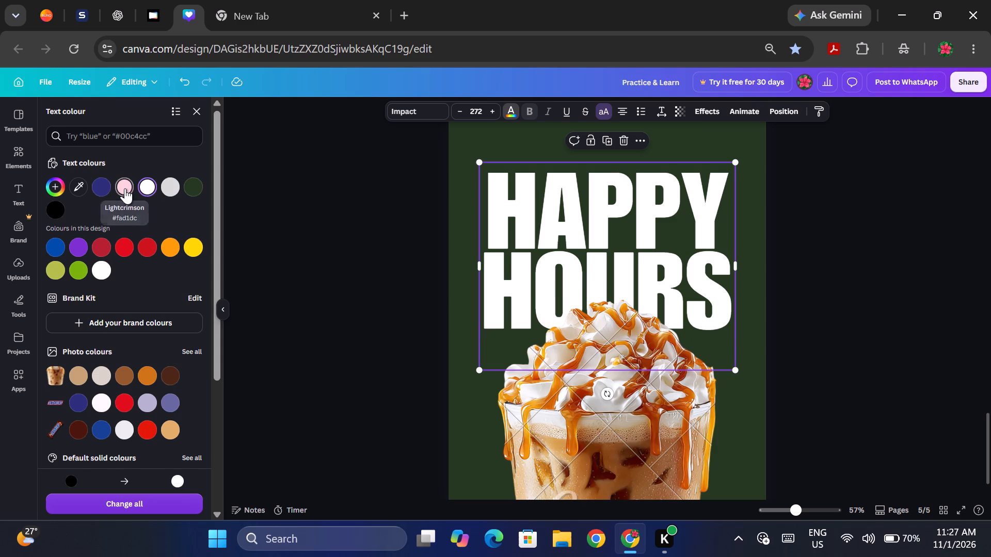
{"action": "left_click", "coordinate": [125, 188]}
{"action": "left_click", "coordinate": [372, 239]}
{"action": "left_click", "coordinate": [372, 239]}
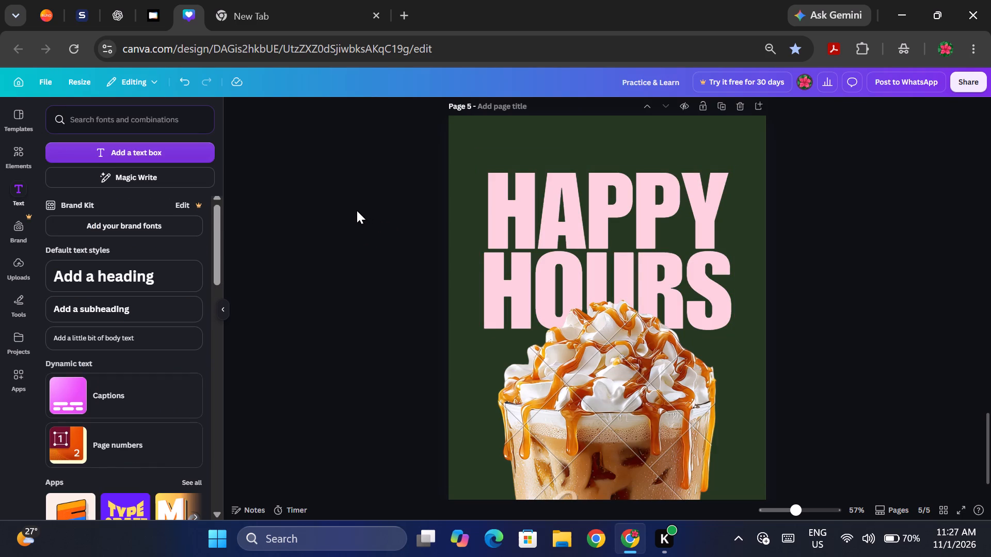
Nudge the HAPPY HOURS heading straight down 25 increments so HOURS sits deeper behind the whipped cream.
{"action": "left_click", "coordinate": [585, 256]}
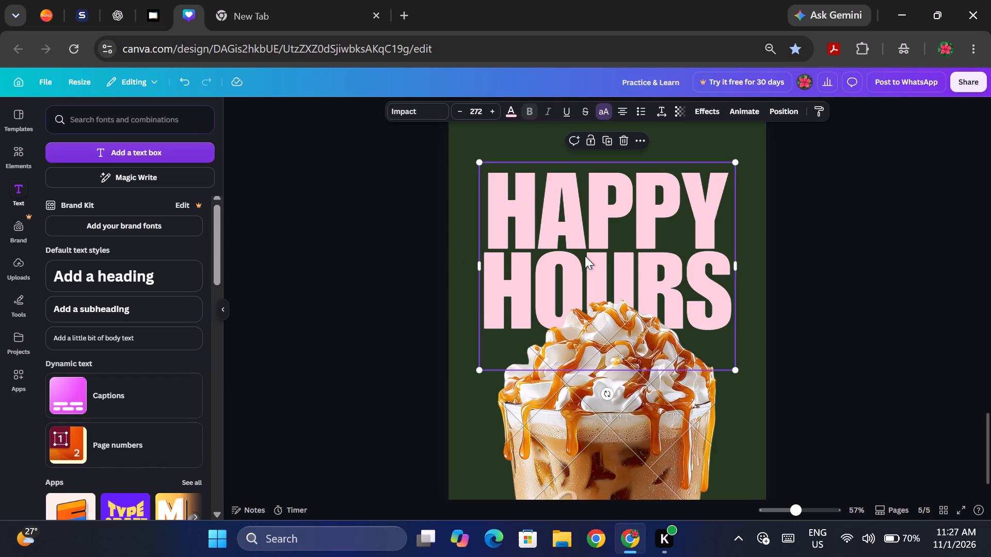
{"action": "key", "text": "Down"}
{"action": "key", "text": "Down"}
{"action": "key", "text": "Down"}
{"action": "key", "text": "Down"}
{"action": "key", "text": "Down"}
{"action": "key", "text": "Down"}
{"action": "key", "text": "Down"}
{"action": "key", "text": "Down"}
{"action": "key", "text": "Down"}
{"action": "key", "text": "Down"}
{"action": "key", "text": "Down"}
{"action": "key", "text": "Down"}
{"action": "key", "text": "Down"}
{"action": "key", "text": "Down"}
{"action": "key", "text": "Down"}
{"action": "key", "text": "Down"}
{"action": "key", "text": "Down"}
{"action": "key", "text": "Down"}
{"action": "key", "text": "Down"}
{"action": "key", "text": "Down"}
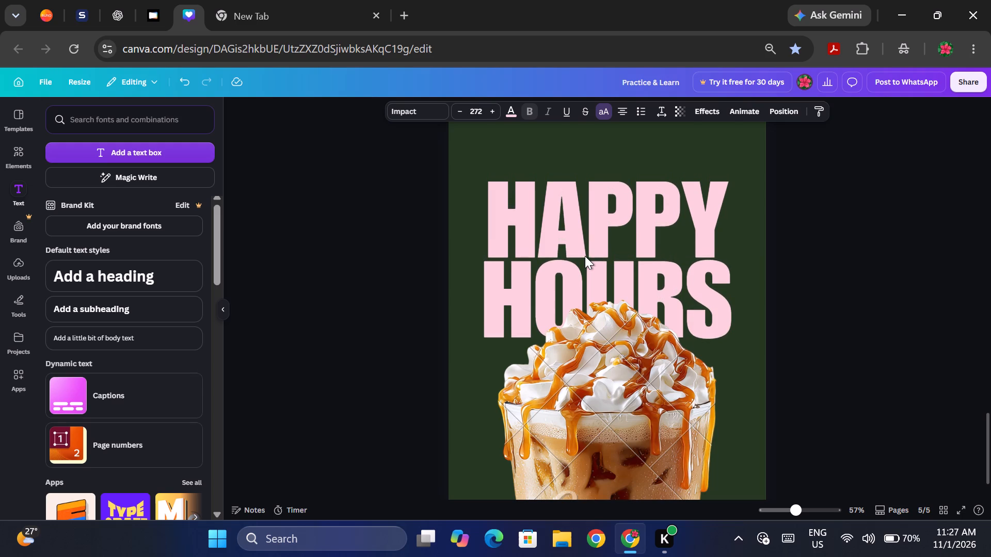
{"action": "key", "text": "Down"}
{"action": "key", "text": "Down"}
{"action": "key", "text": "Down"}
{"action": "key", "text": "Down"}
{"action": "key", "text": "Down"}
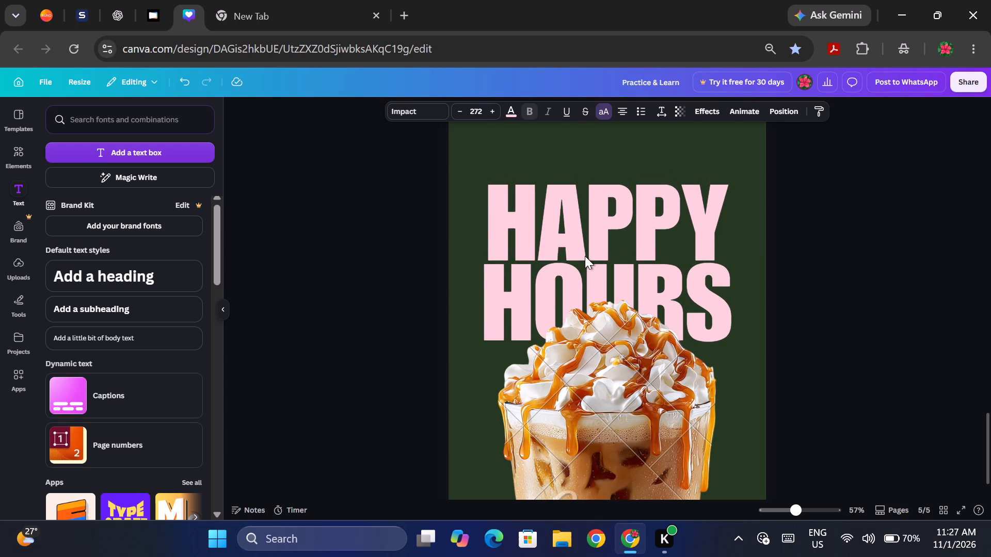
{"action": "left_click", "coordinate": [350, 345]}
Add an orange rectangle and reshape it into a thin horizontal band about 103 high, extending past both page edges.
{"action": "left_click_drag", "start_coordinate": [350, 345], "coordinate": [350, 324]}
{"action": "scroll", "coordinate": [517, 392], "scroll_direction": "down", "scroll_amount": 1}
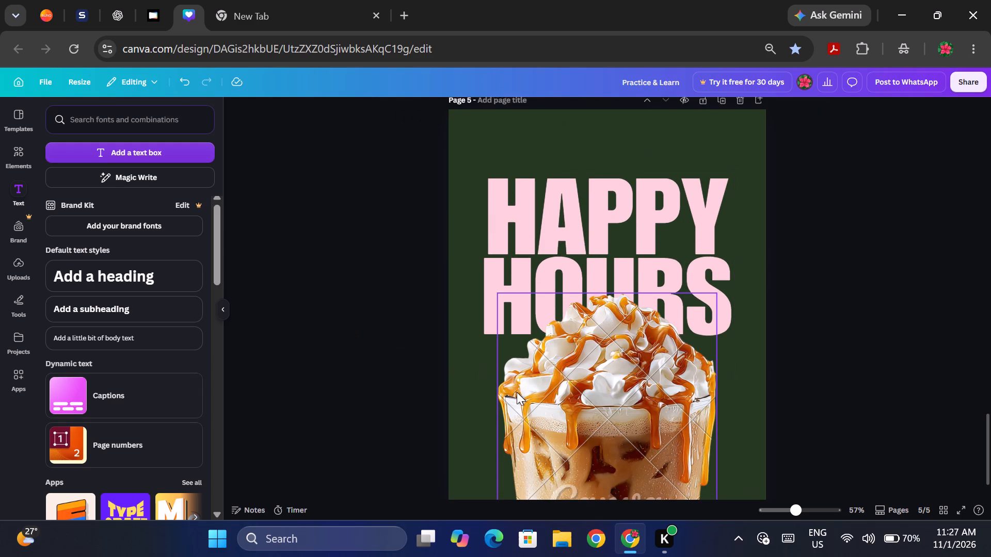
{"action": "scroll", "coordinate": [517, 392], "scroll_direction": "down", "scroll_amount": 1}
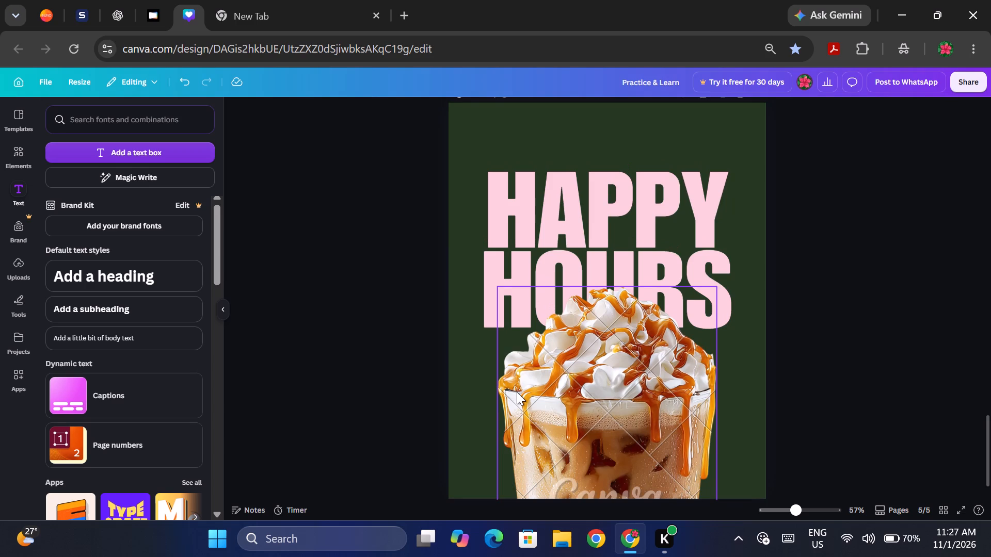
{"action": "scroll", "coordinate": [517, 392], "scroll_direction": "down", "scroll_amount": 3}
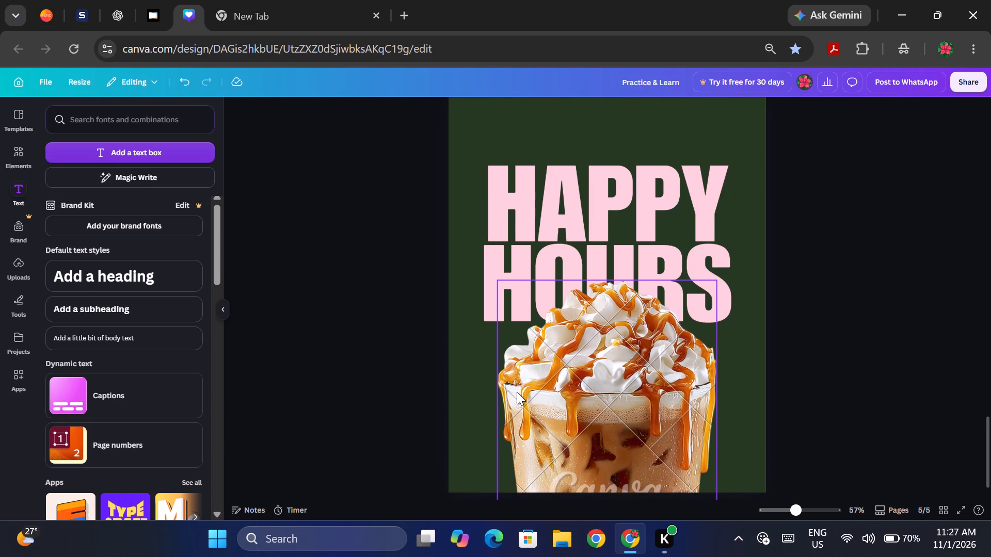
{"action": "scroll", "coordinate": [517, 392], "scroll_direction": "down", "scroll_amount": 2}
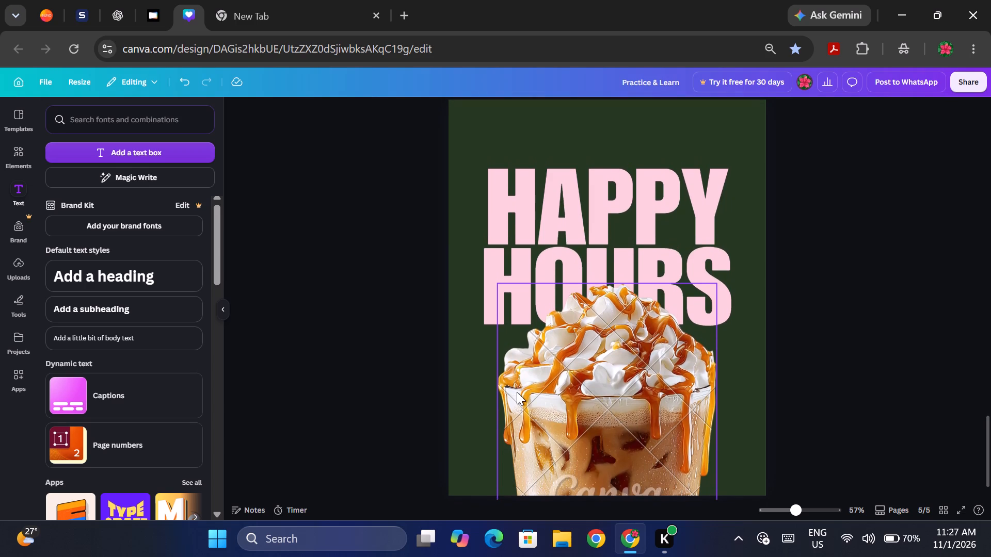
{"action": "left_click", "coordinate": [328, 330]}
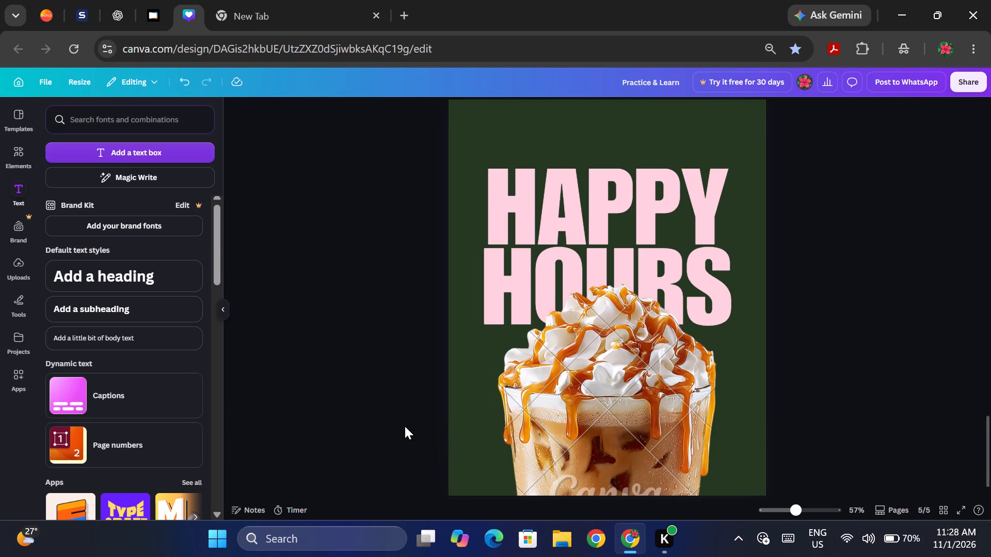
{"action": "key", "text": "r"}
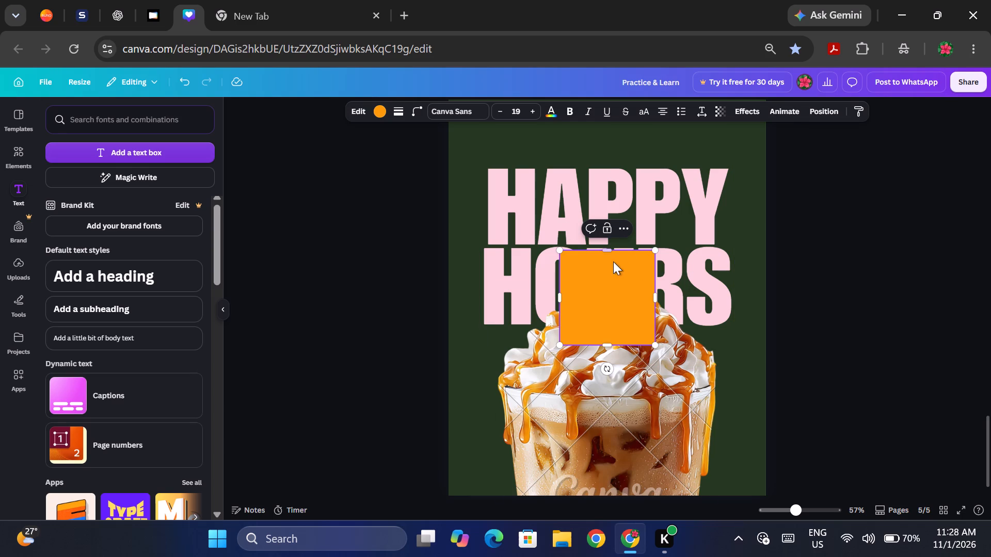
{"action": "left_click_drag", "start_coordinate": [610, 251], "coordinate": [610, 312]}
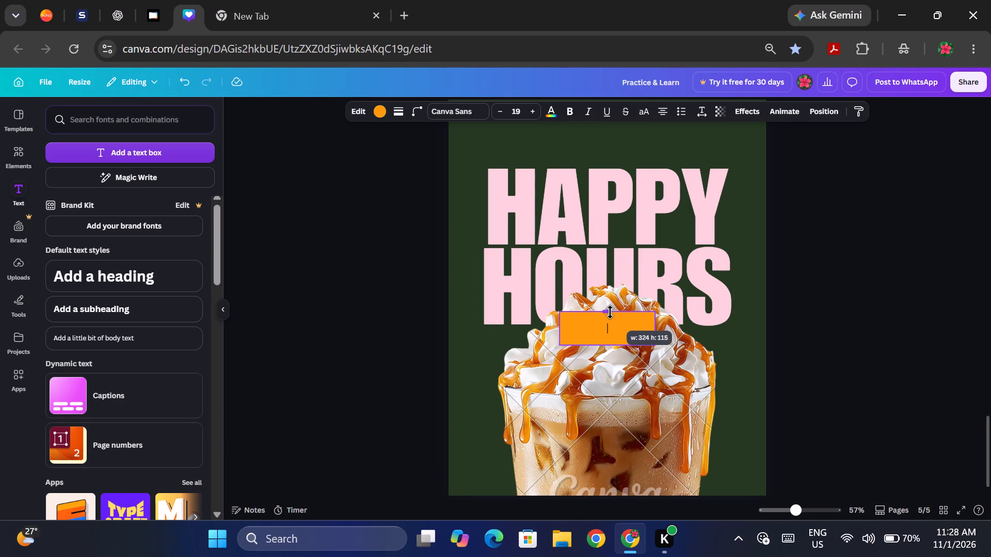
{"action": "left_click_drag", "start_coordinate": [610, 312], "coordinate": [612, 316]}
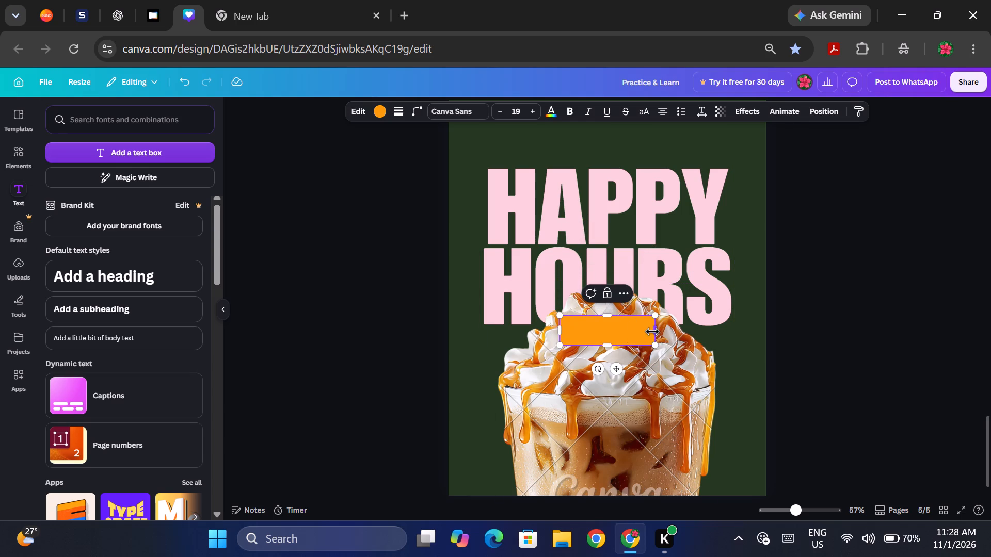
{"action": "left_click_drag", "start_coordinate": [652, 332], "coordinate": [759, 329]}
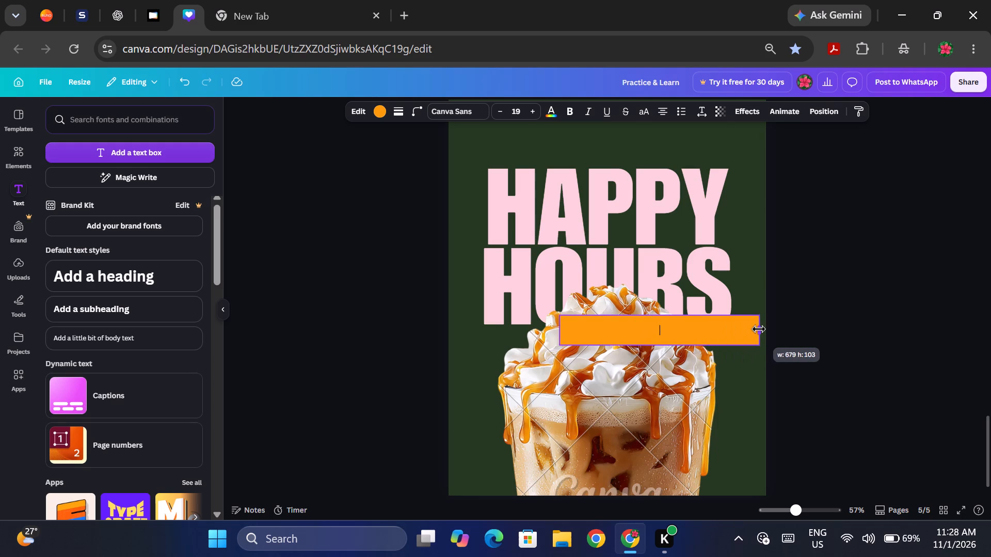
{"action": "left_click_drag", "start_coordinate": [759, 329], "coordinate": [841, 308]}
{"action": "left_click_drag", "start_coordinate": [559, 327], "coordinate": [478, 322]}
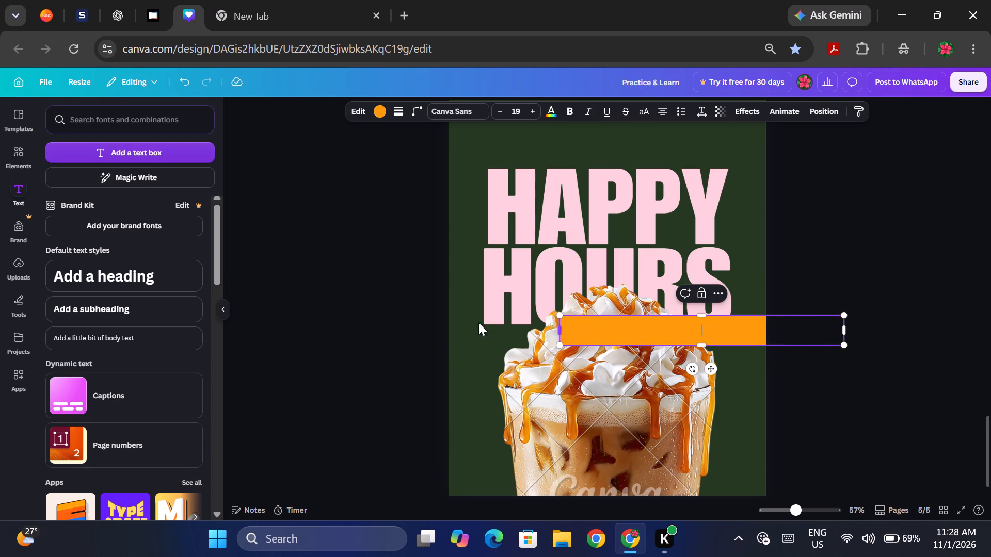
{"action": "left_click_drag", "start_coordinate": [478, 322], "coordinate": [343, 322]}
{"action": "left_click", "coordinate": [972, 302]}
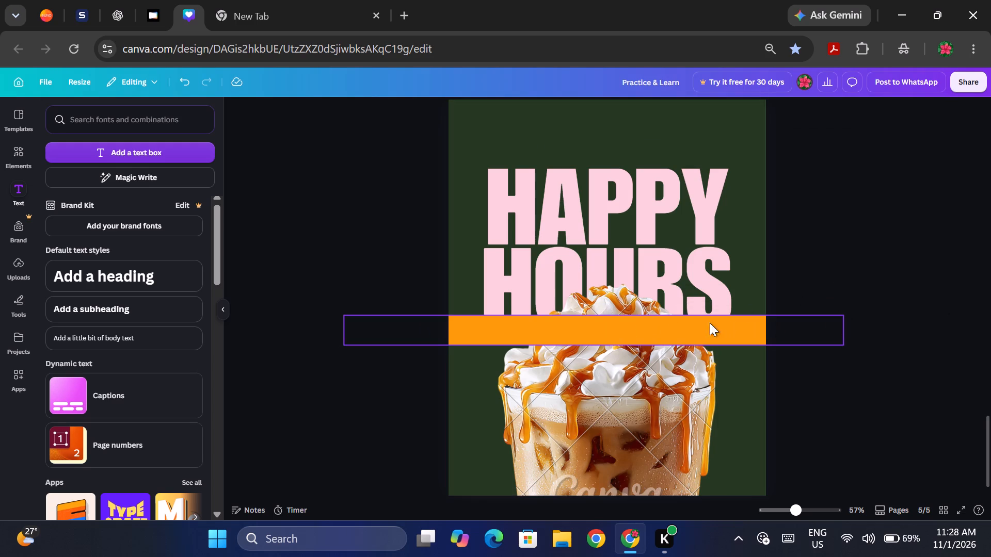
Move the orange band down across the lower part of the cup and tilt it slightly so it slopes downward to the right.
{"action": "left_click_drag", "start_coordinate": [685, 326], "coordinate": [698, 438]}
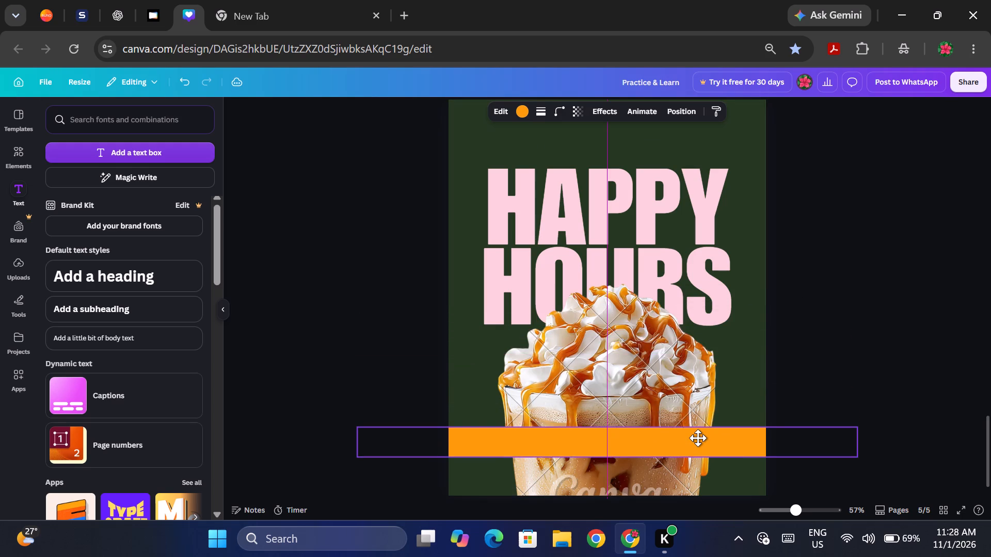
{"action": "left_click_drag", "start_coordinate": [698, 438], "coordinate": [703, 454]}
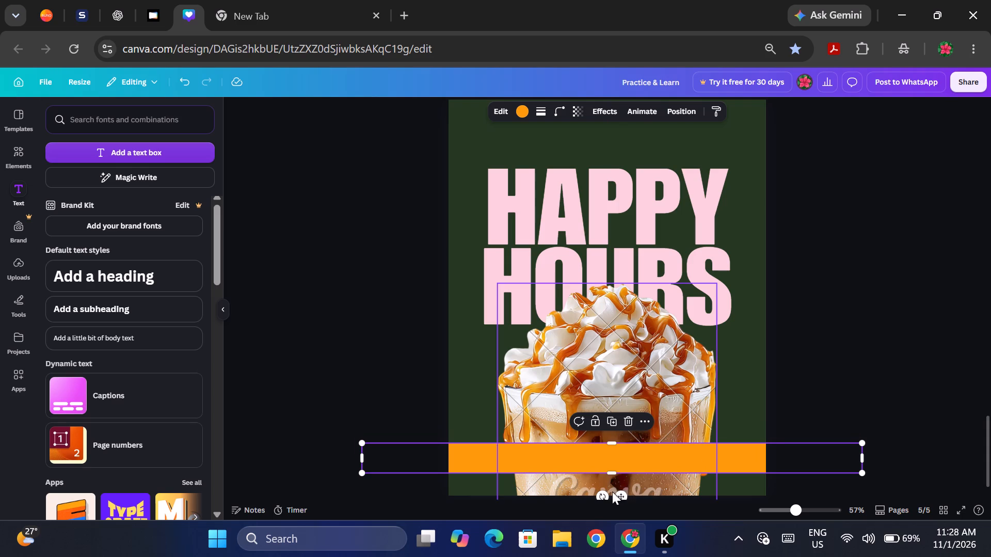
{"action": "left_click", "coordinate": [602, 495]}
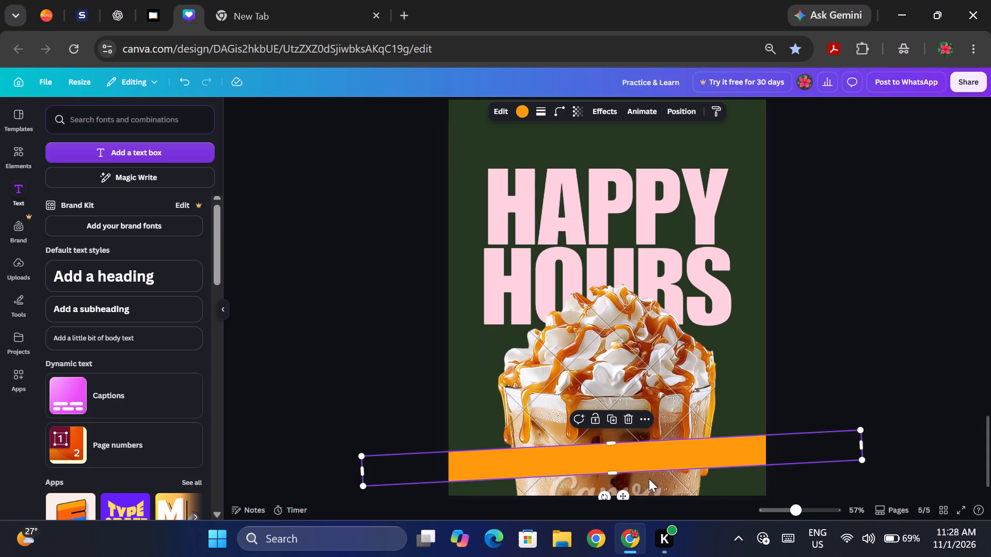
{"action": "left_click", "coordinate": [608, 498]}
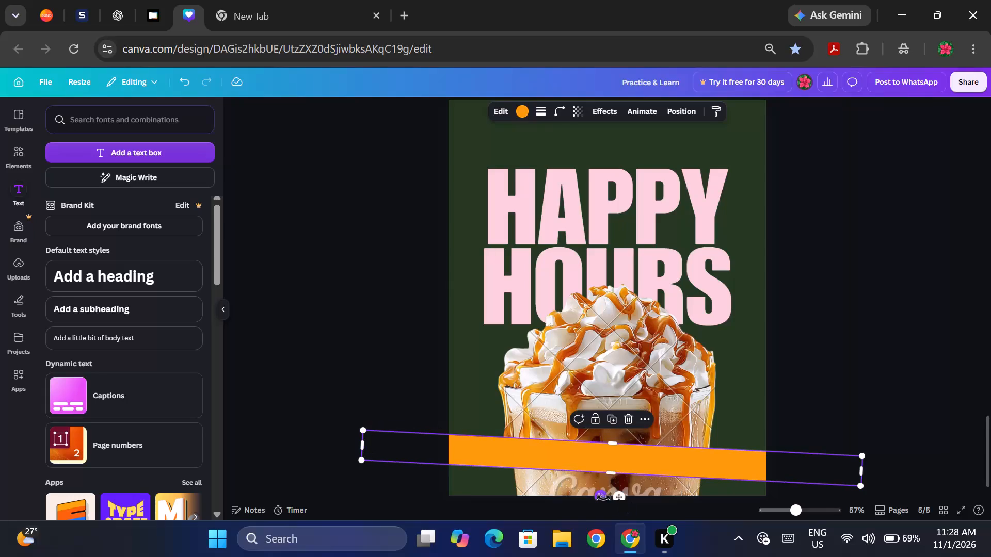
{"action": "left_click", "coordinate": [845, 365]}
Duplicate the orange band, placing the copy over the whipped-cream peak and tilting it the opposite way, rising to the right.
{"action": "left_click", "coordinate": [644, 463]}
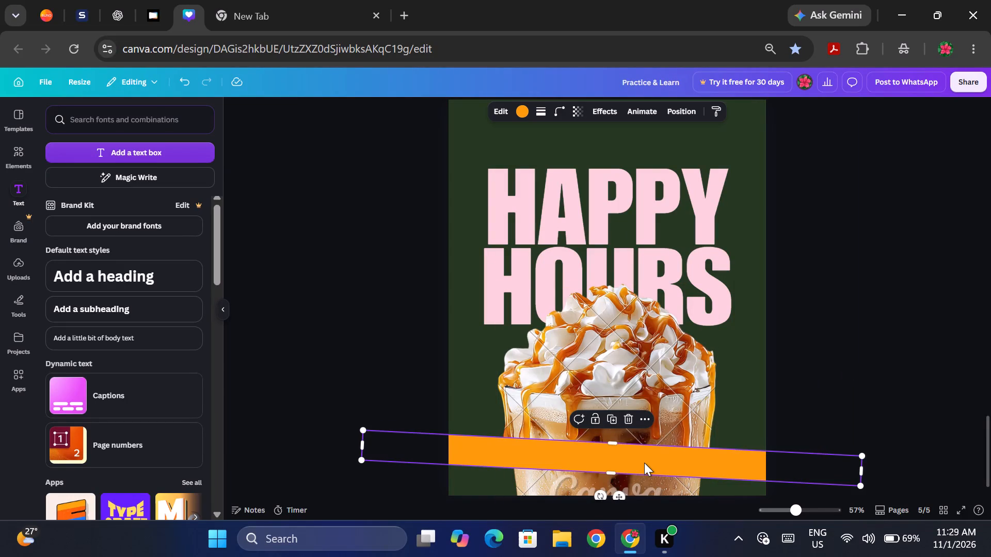
{"action": "key", "text": "ctrl+d"}
{"action": "left_click_drag", "start_coordinate": [644, 463], "coordinate": [607, 304]}
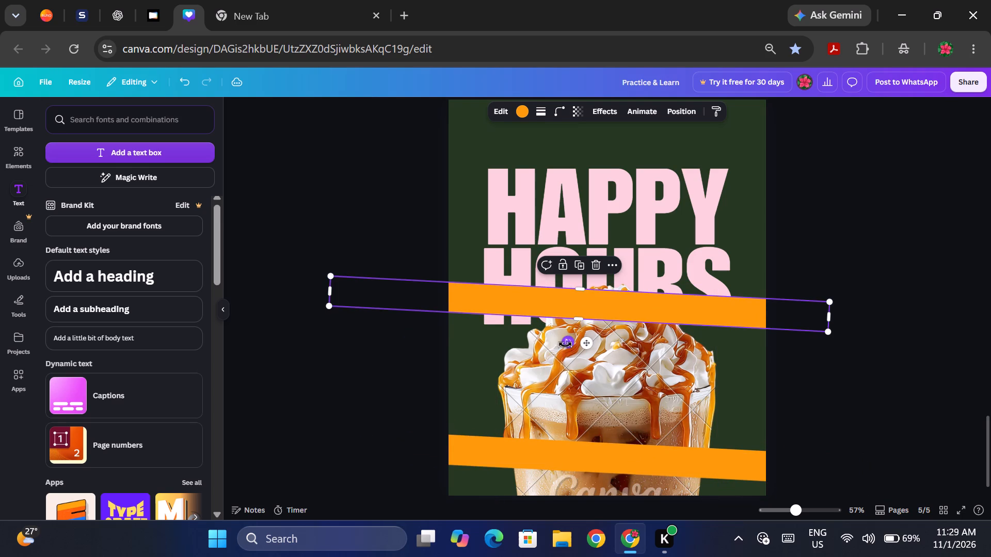
{"action": "left_click", "coordinate": [565, 345]}
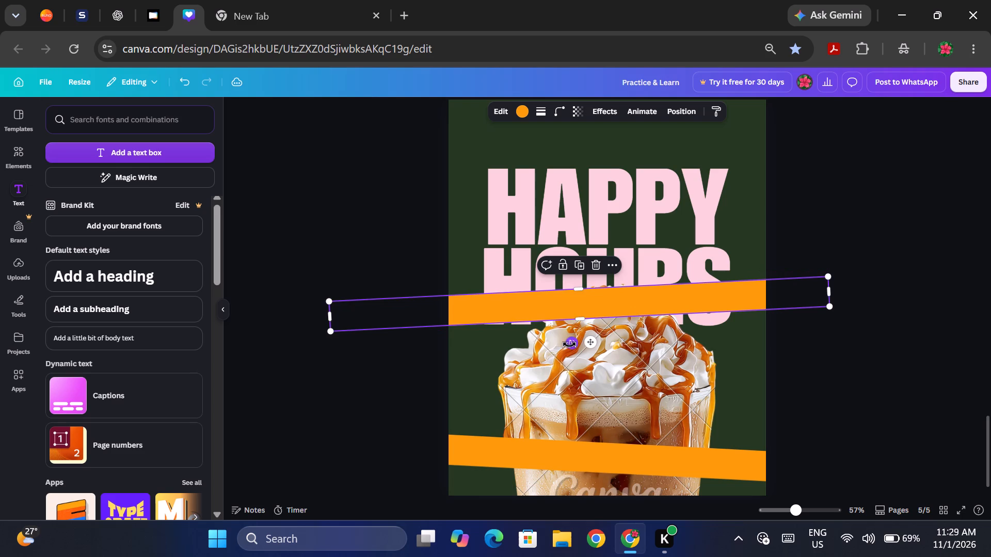
Move the duplicated band up to sit just above the HAPPY line, near the top of the page.
{"action": "left_click_drag", "start_coordinate": [616, 304], "coordinate": [618, 188]}
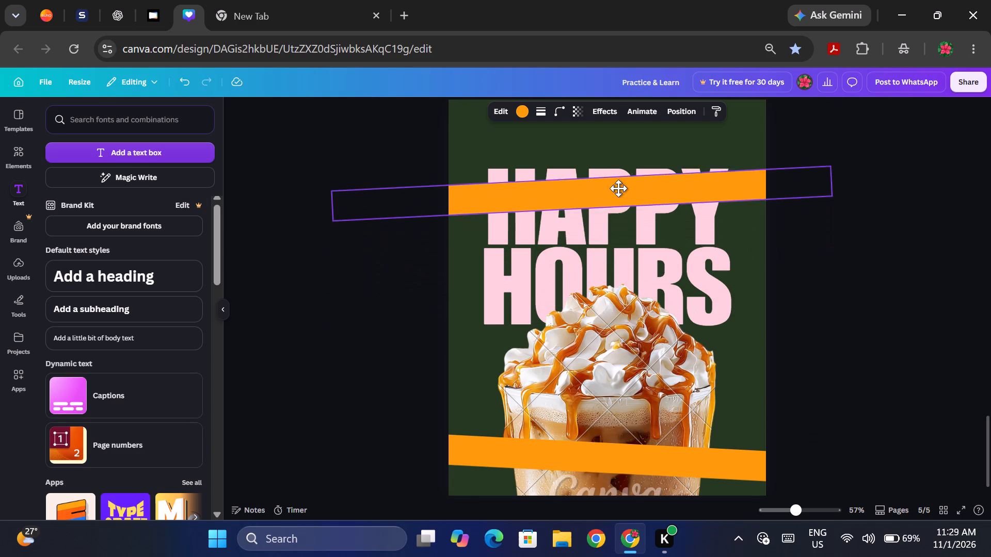
{"action": "left_click_drag", "start_coordinate": [618, 188], "coordinate": [616, 140]}
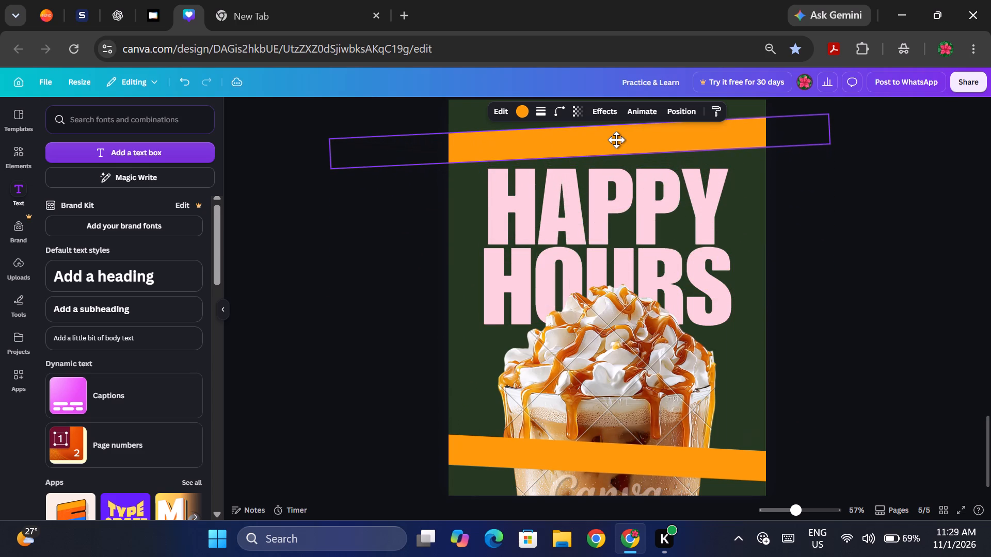
{"action": "left_click_drag", "start_coordinate": [616, 140], "coordinate": [616, 148]}
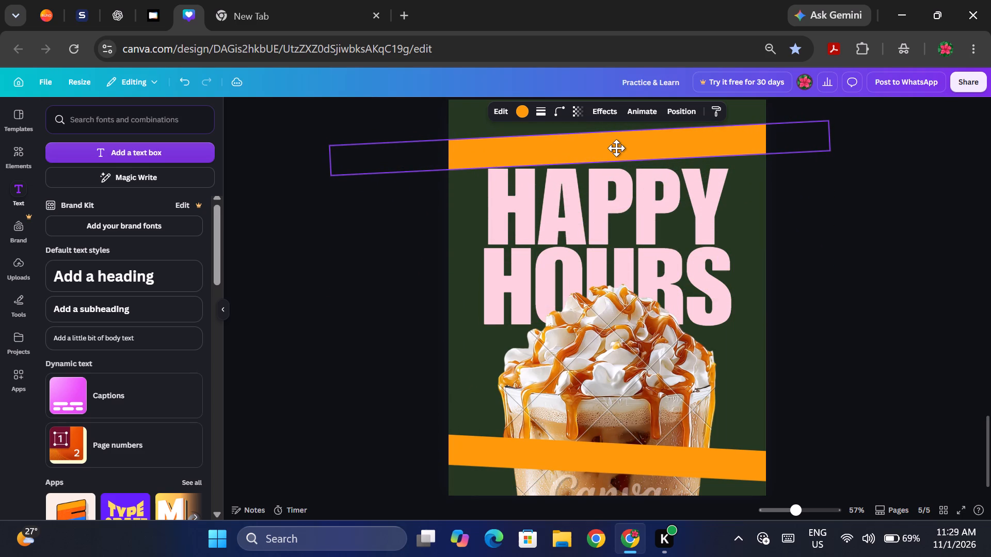
{"action": "left_click_drag", "start_coordinate": [616, 148], "coordinate": [616, 150]}
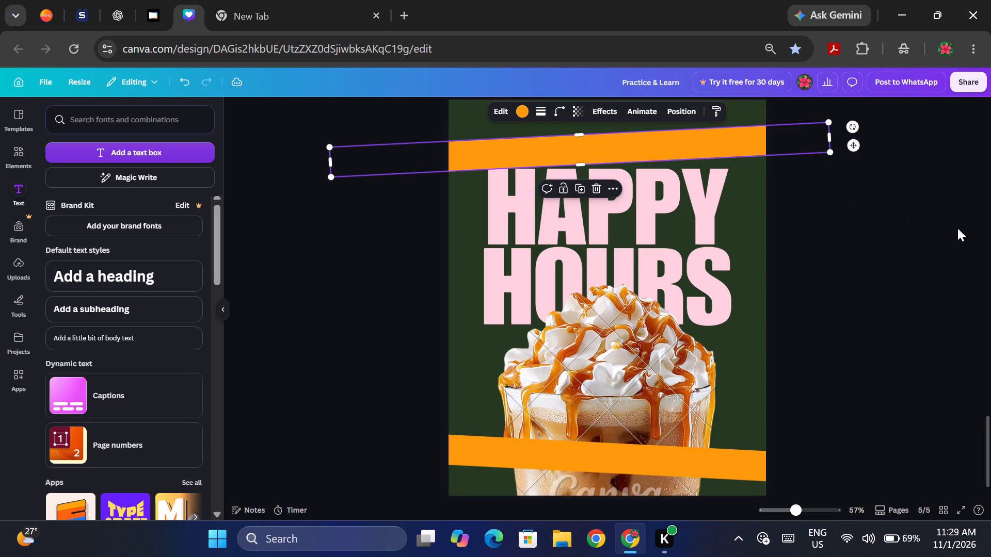
{"action": "left_click", "coordinate": [921, 231]}
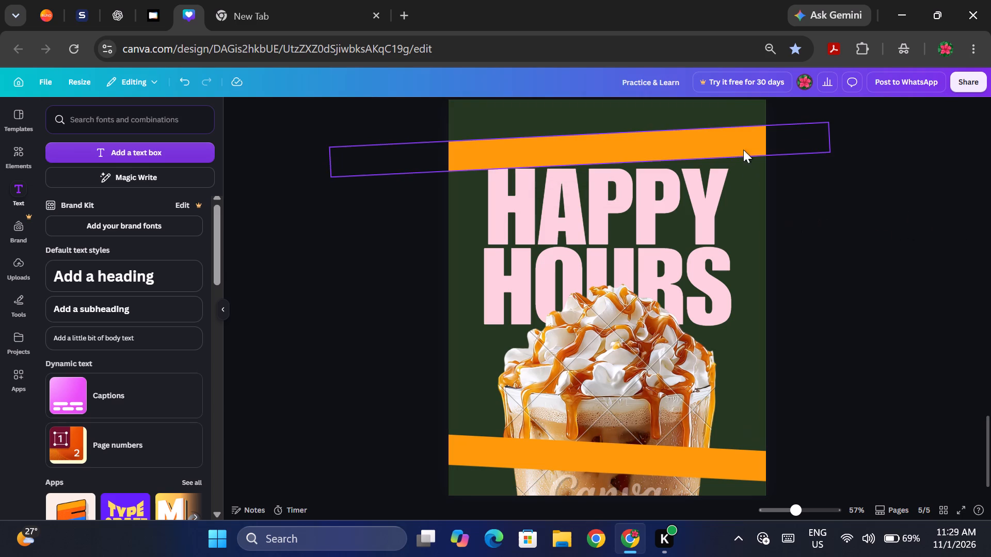
{"action": "left_click", "coordinate": [846, 267]}
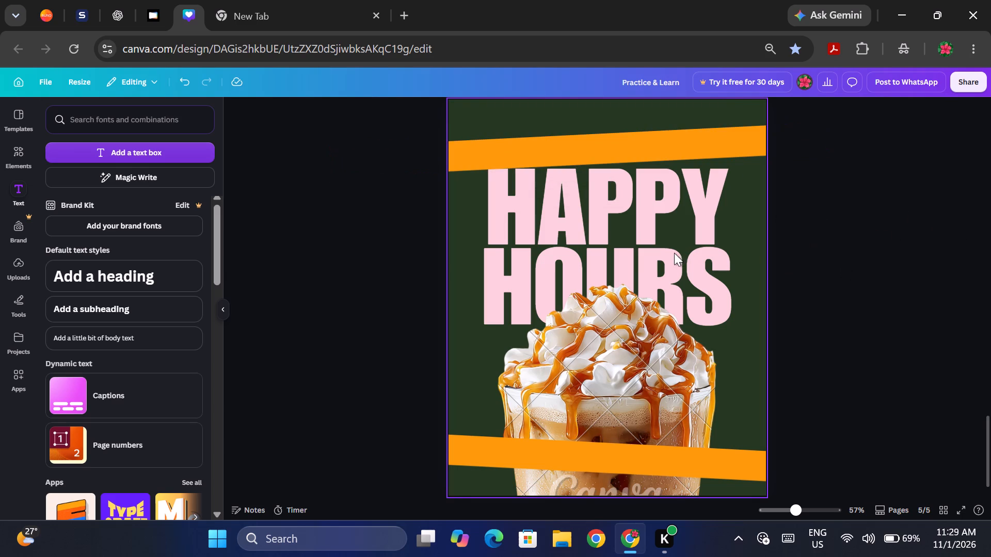
Nudge the HAPPY HOURS heading straight down 17 increments to leave a gap below the upper orange band.
{"action": "left_click", "coordinate": [670, 253]}
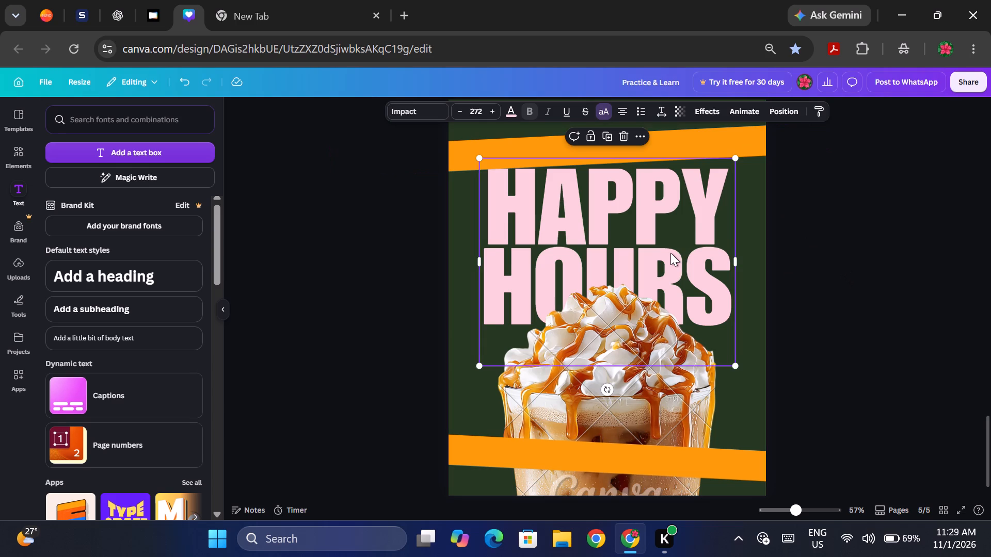
{"action": "key", "text": "Down"}
{"action": "key", "text": "Down"}
{"action": "key", "text": "Down"}
{"action": "key", "text": "Down"}
{"action": "key", "text": "Down"}
{"action": "key", "text": "Down"}
{"action": "key", "text": "Down"}
{"action": "key", "text": "Down"}
{"action": "key", "text": "Down"}
{"action": "key", "text": "Down"}
{"action": "key", "text": "Down"}
{"action": "key", "text": "Down"}
{"action": "key", "text": "Down"}
{"action": "key", "text": "Down"}
{"action": "key", "text": "Down"}
{"action": "key", "text": "Down"}
{"action": "key", "text": "Down"}
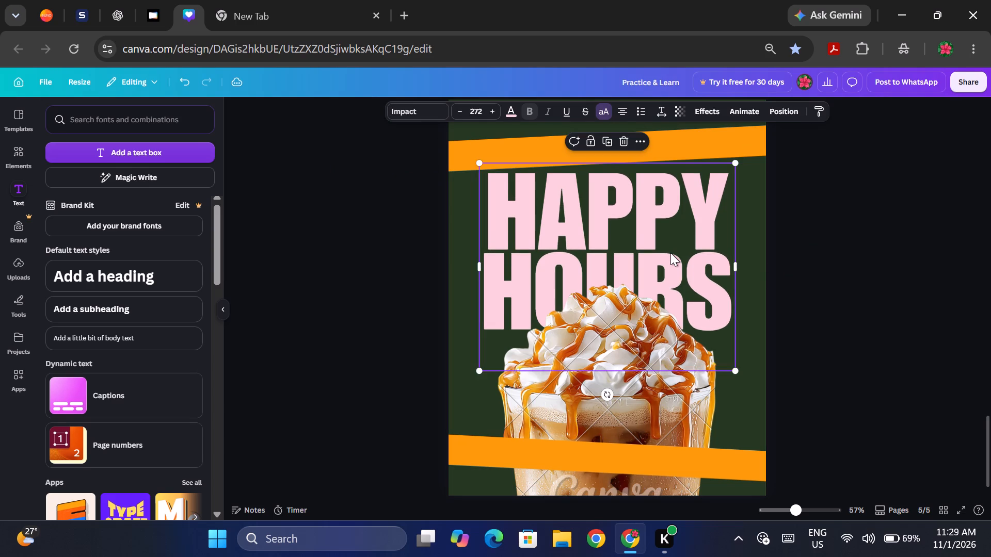
{"action": "left_click", "coordinate": [795, 258]}
Nudge the upper orange band straight down 14 increments to bring it closer to the HAPPY line.
{"action": "left_click", "coordinate": [716, 156]}
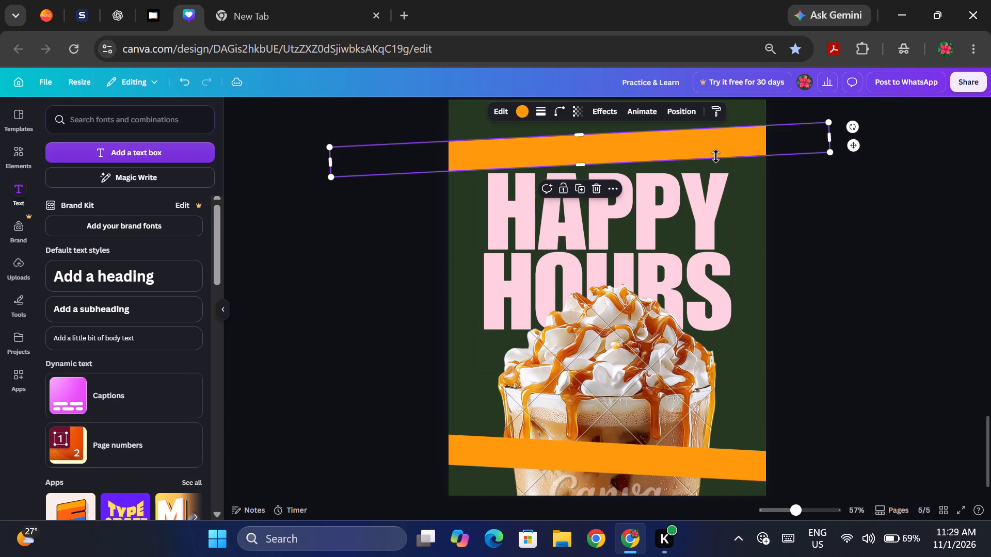
{"action": "key", "text": "Down"}
{"action": "key", "text": "Down"}
{"action": "key", "text": "Down"}
{"action": "key", "text": "Down"}
{"action": "key", "text": "Down"}
{"action": "key", "text": "Down"}
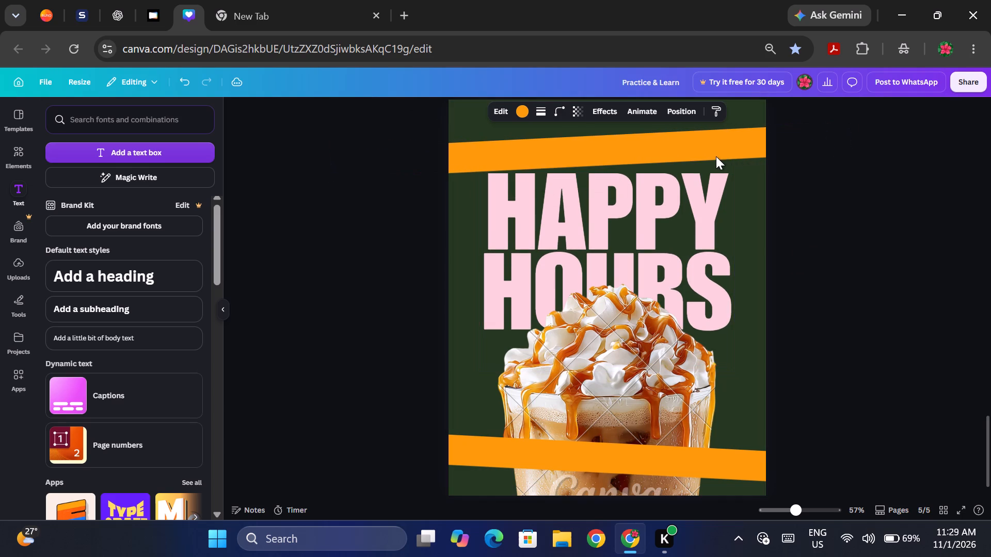
{"action": "key", "text": "Down"}
{"action": "key", "text": "Down"}
{"action": "key", "text": "Down"}
{"action": "key", "text": "Down"}
{"action": "key", "text": "Down"}
{"action": "key", "text": "Down"}
{"action": "key", "text": "Down"}
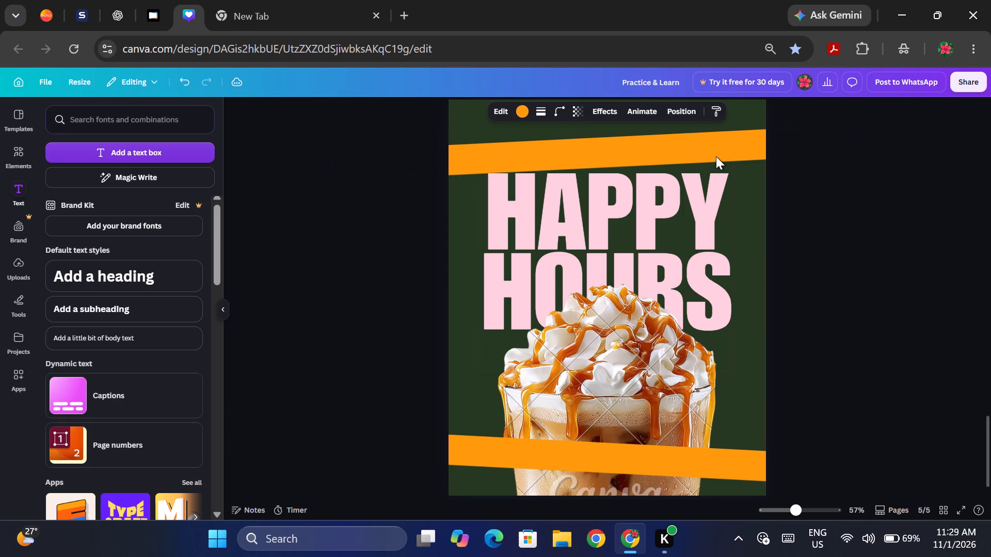
{"action": "key", "text": "Down"}
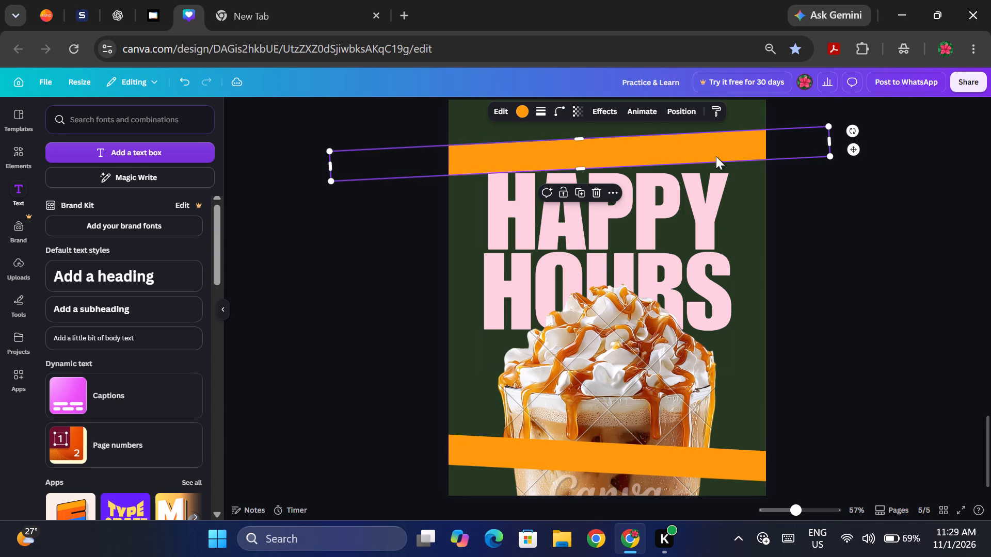
{"action": "left_click", "coordinate": [882, 217]}
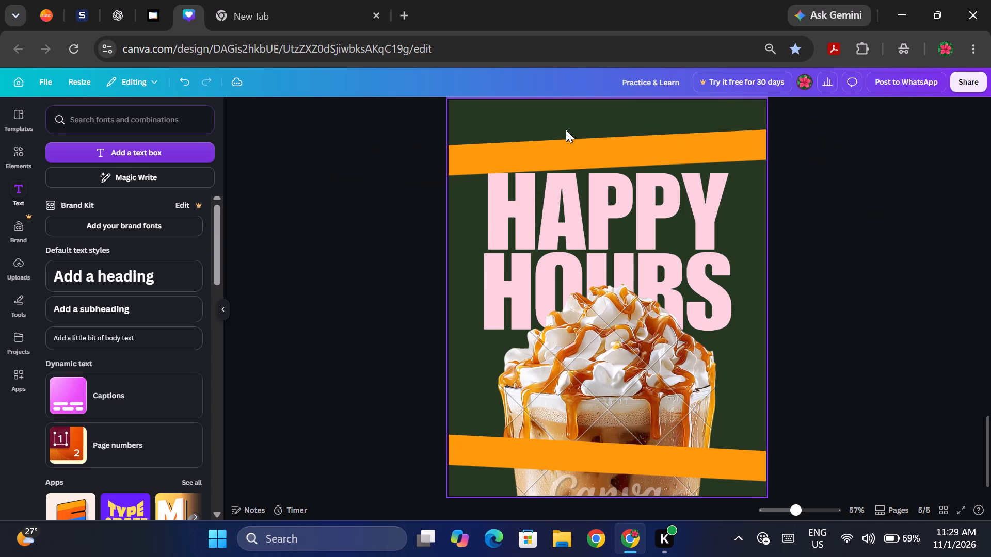
Recolour the upper orange band, trying several swatches from the design and photo colours and settling on yellow green #b4be47.
{"action": "left_click", "coordinate": [666, 152]}
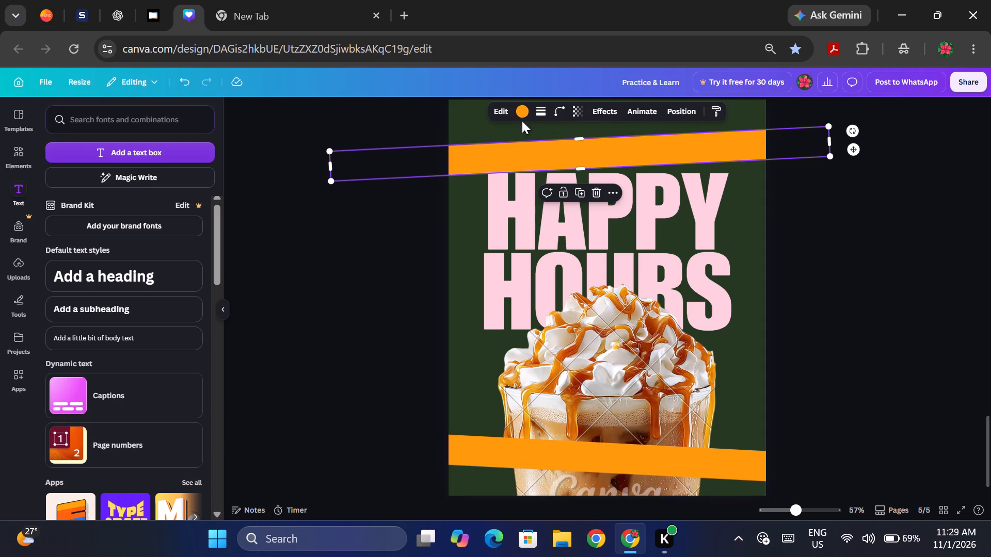
{"action": "left_click", "coordinate": [523, 107]}
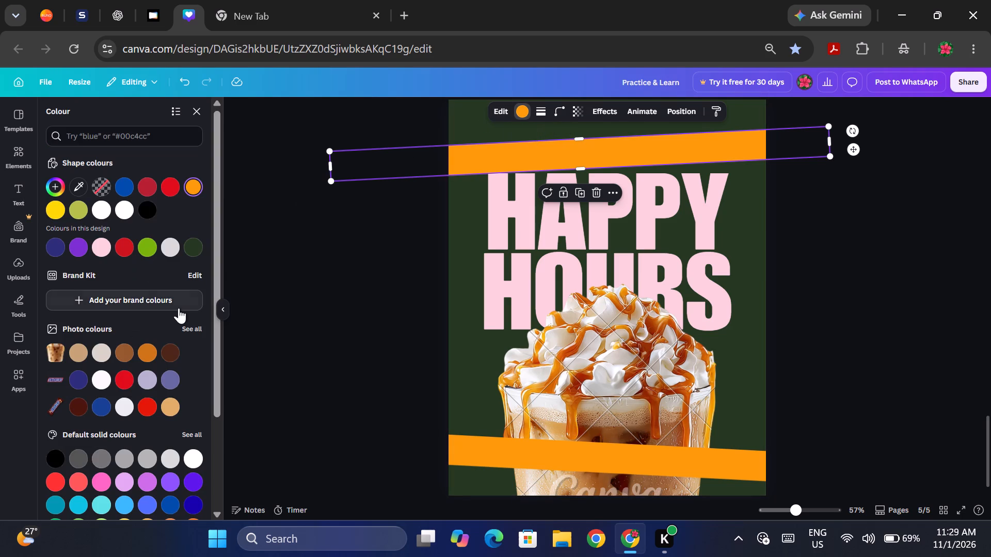
{"action": "left_click", "coordinate": [173, 343]}
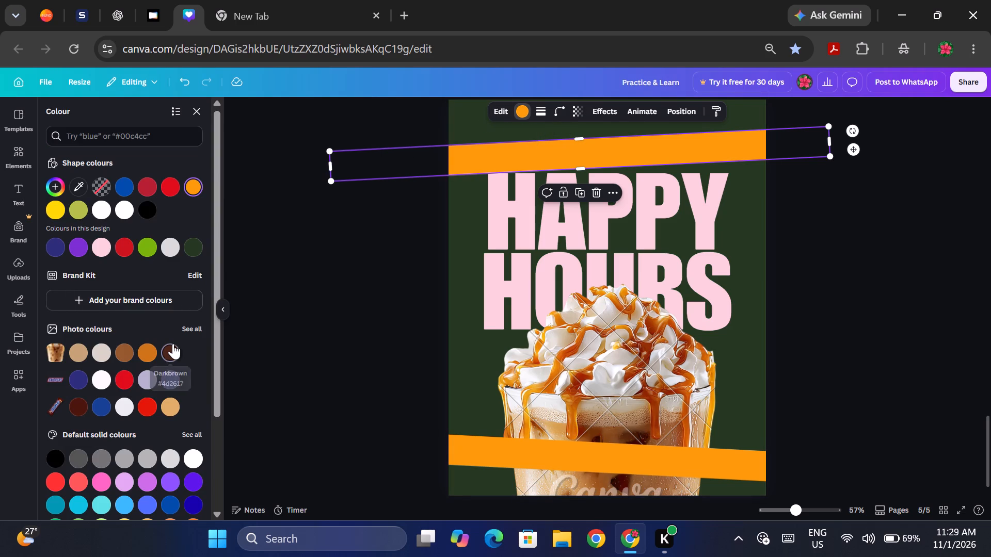
{"action": "left_click", "coordinate": [189, 242]}
{"action": "double_click", "coordinate": [172, 246]}
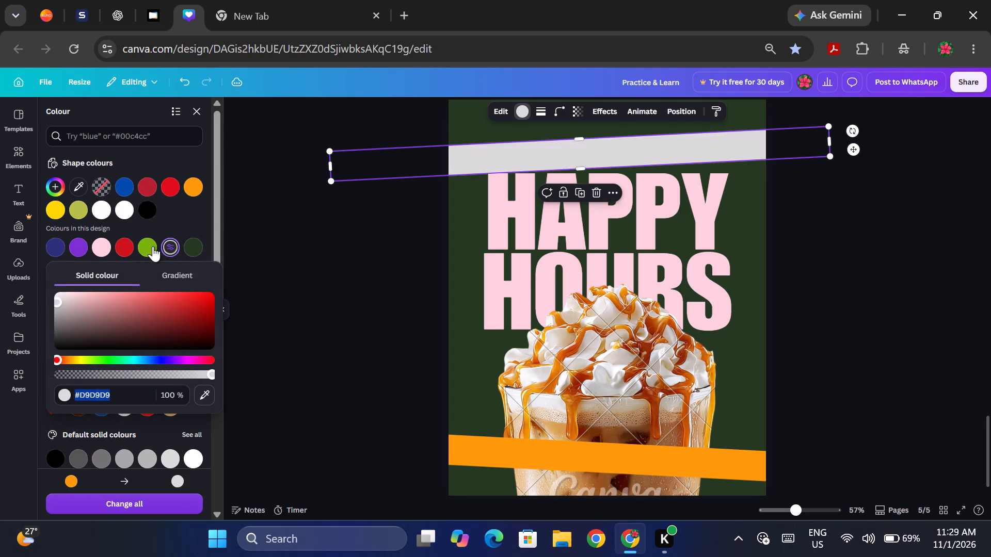
{"action": "left_click", "coordinate": [138, 246]}
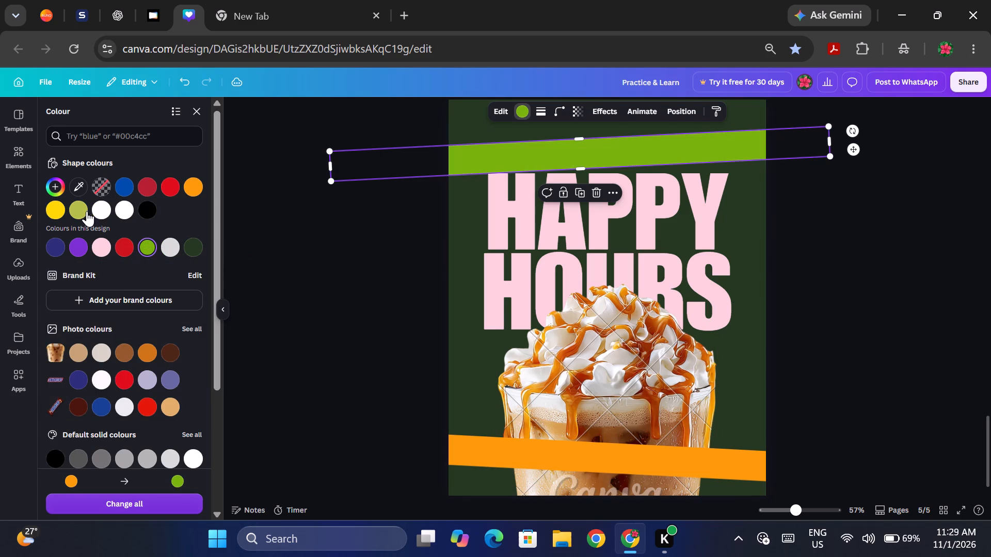
{"action": "left_click", "coordinate": [72, 209]}
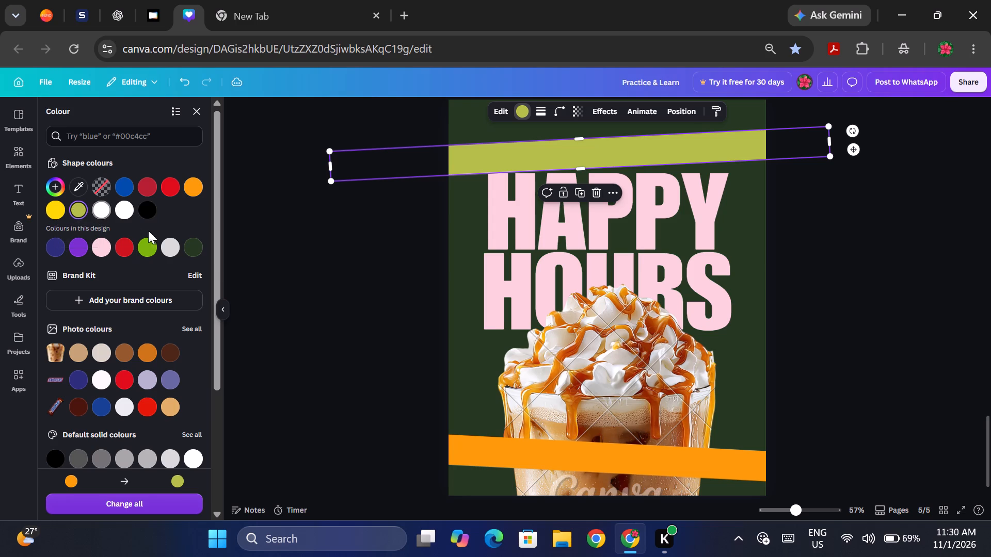
Recolour the lower orange band to match the upper one in yellow green #b4be47, comparing it with vivid green #79b30c.
{"action": "left_click", "coordinate": [479, 456]}
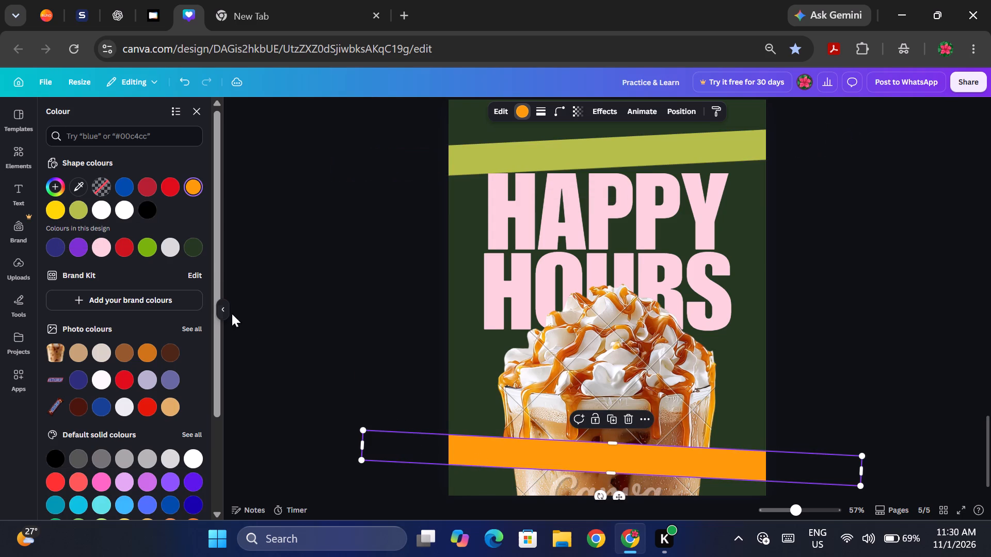
{"action": "left_click", "coordinate": [72, 216]}
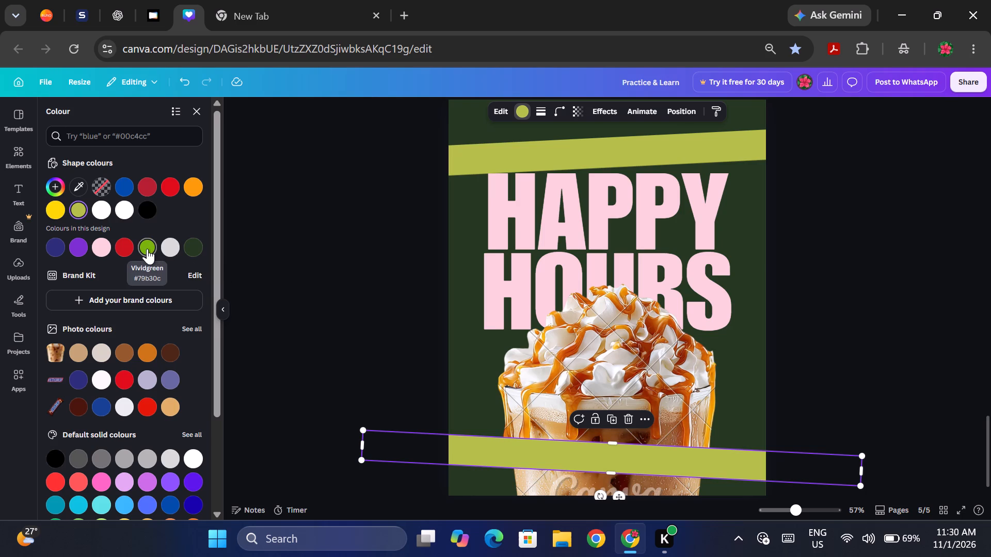
{"action": "left_click", "coordinate": [147, 249]}
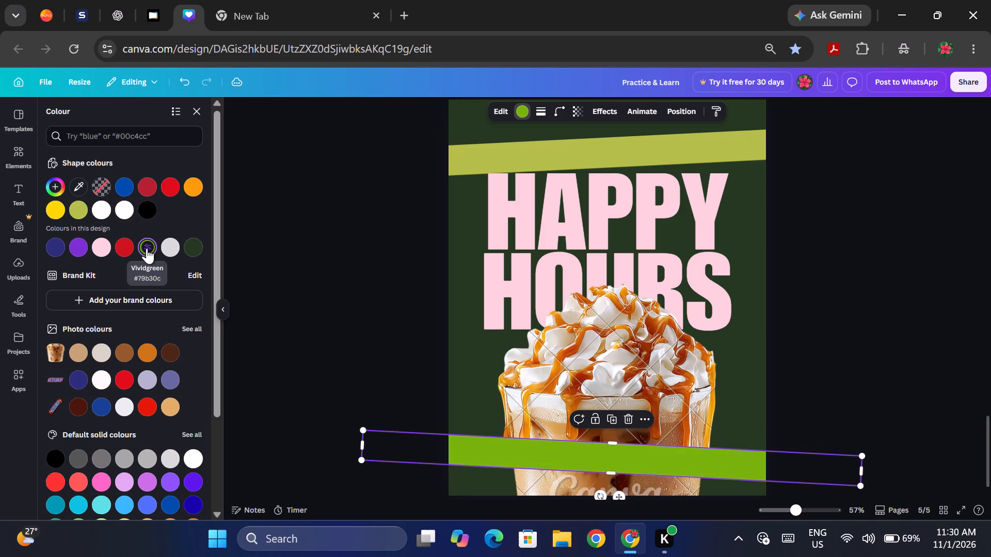
{"action": "left_click", "coordinate": [85, 209]}
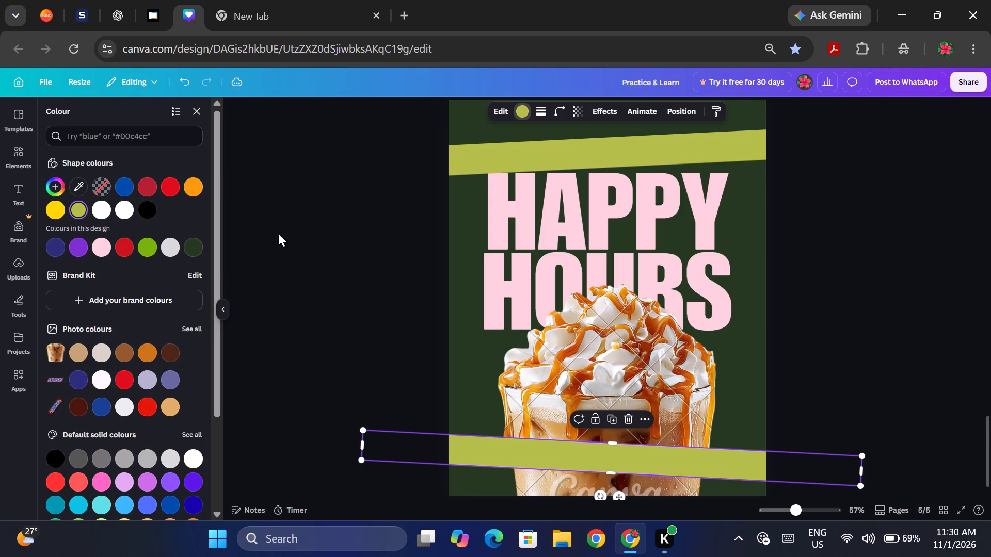
{"action": "left_click", "coordinate": [881, 270]}
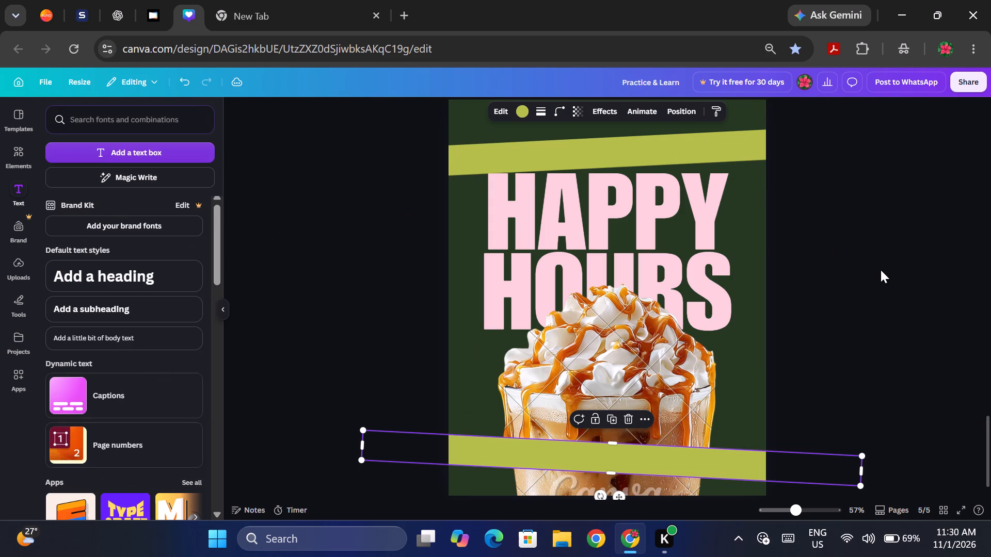
{"action": "left_click", "coordinate": [881, 270]}
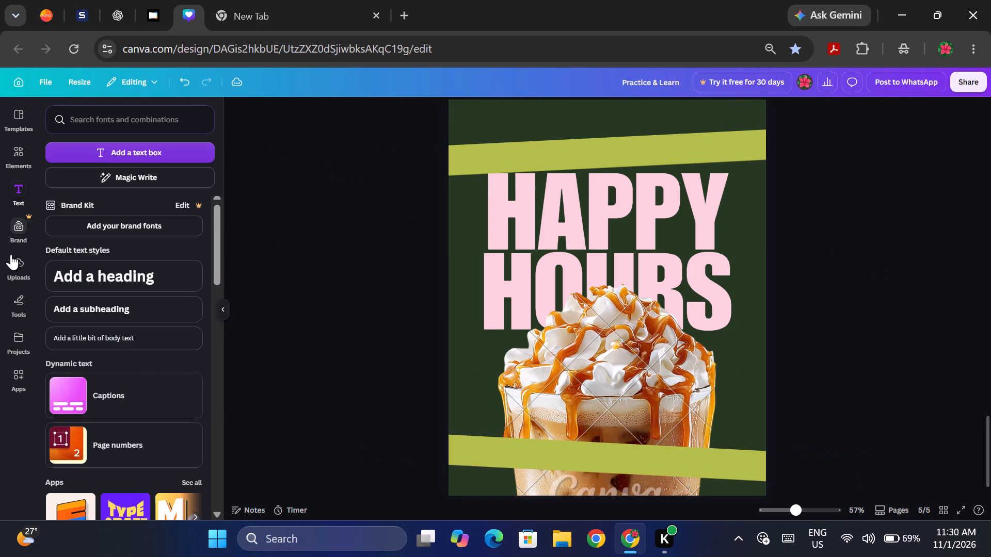
Add an all-caps subheading reading "EVERY SATURDAY & SUNDAY".
{"action": "double_click", "coordinate": [9, 185]}
{"action": "left_click", "coordinate": [113, 316]}
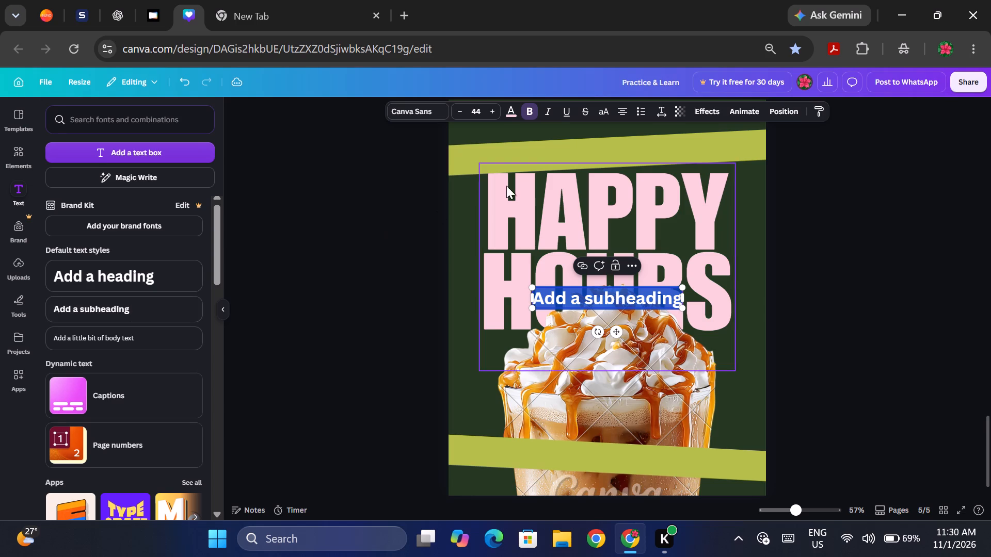
{"action": "left_click", "coordinate": [610, 104]}
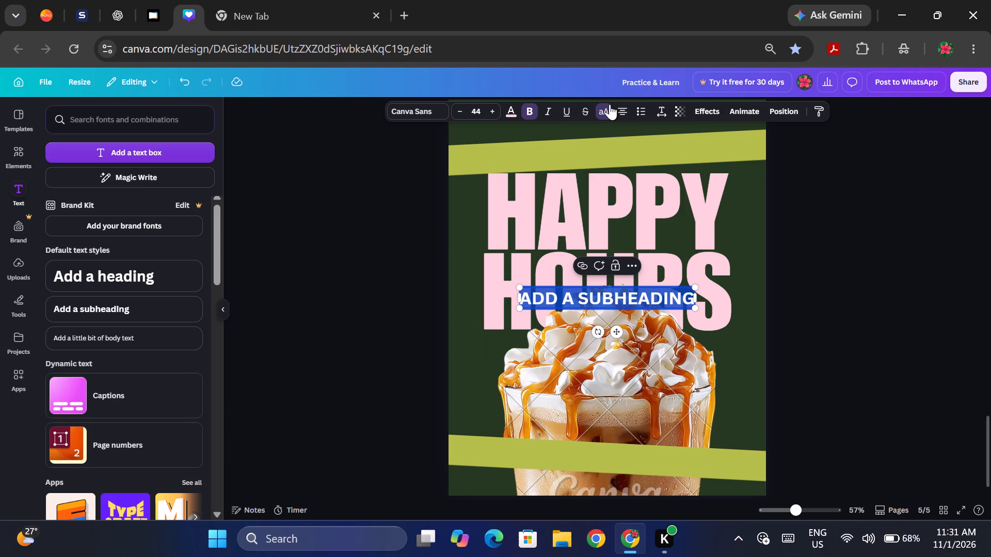
{"action": "type", "text": "every saturda"}
{"action": "type", "text": "y"}
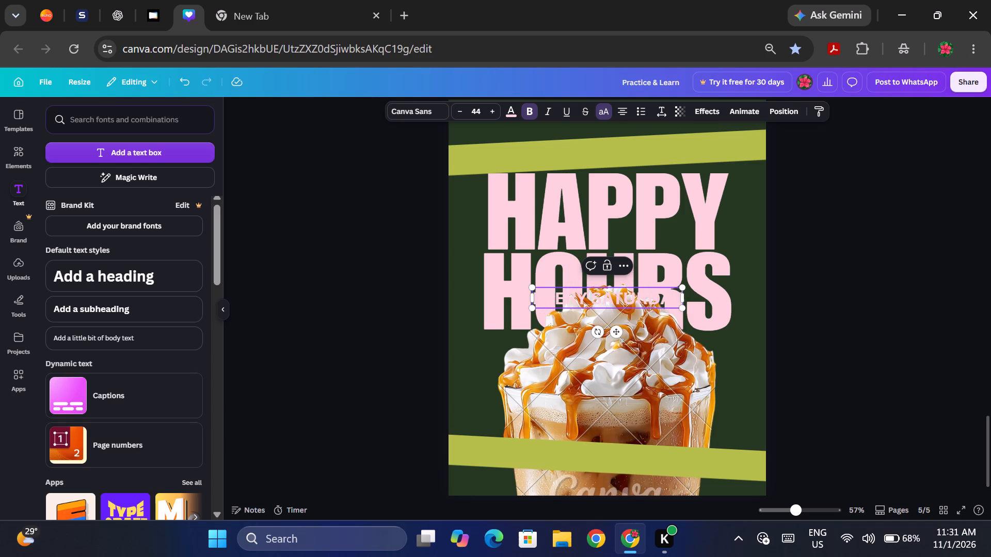
{"action": "key", "text": "space"}
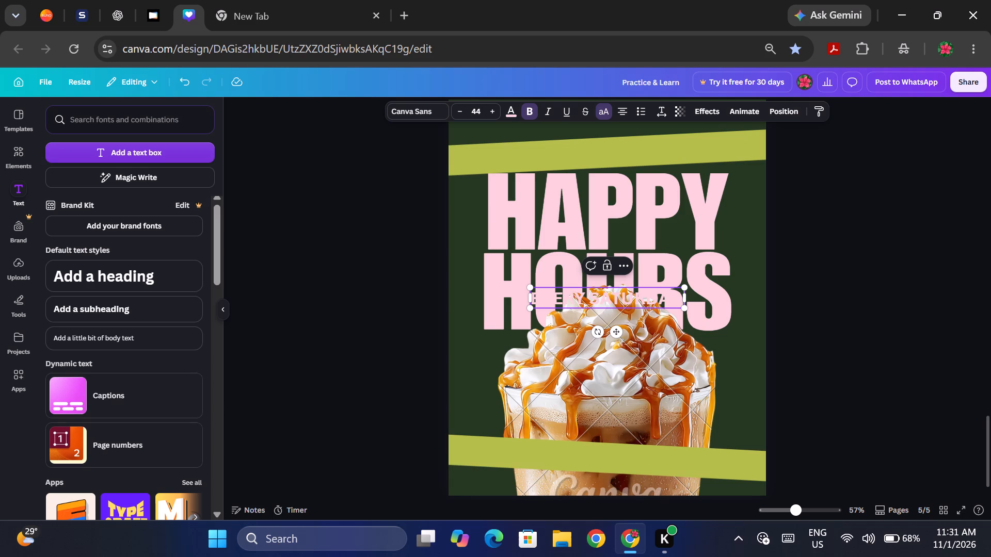
{"action": "key", "text": "shift+ampersand"}
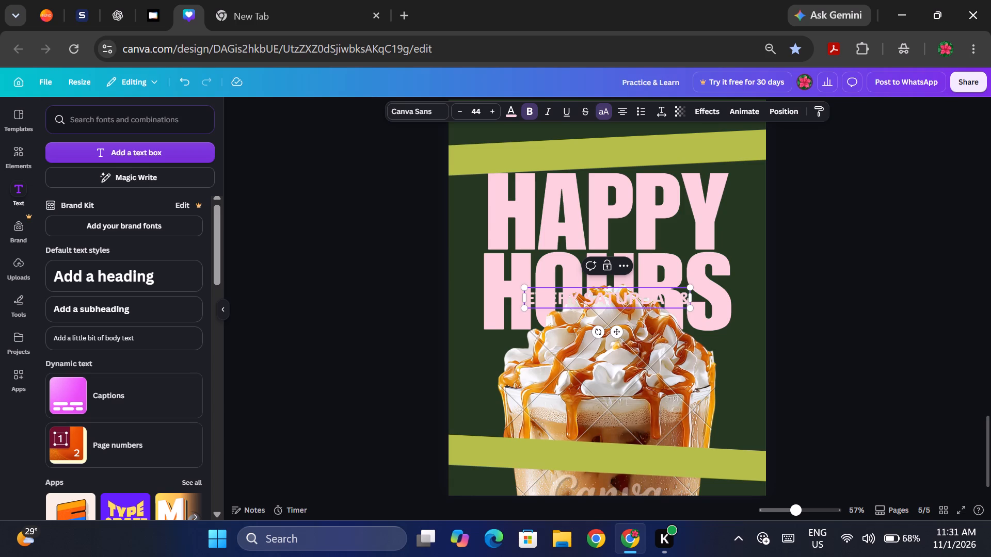
{"action": "key", "text": "space"}
{"action": "type", "text": "su"}
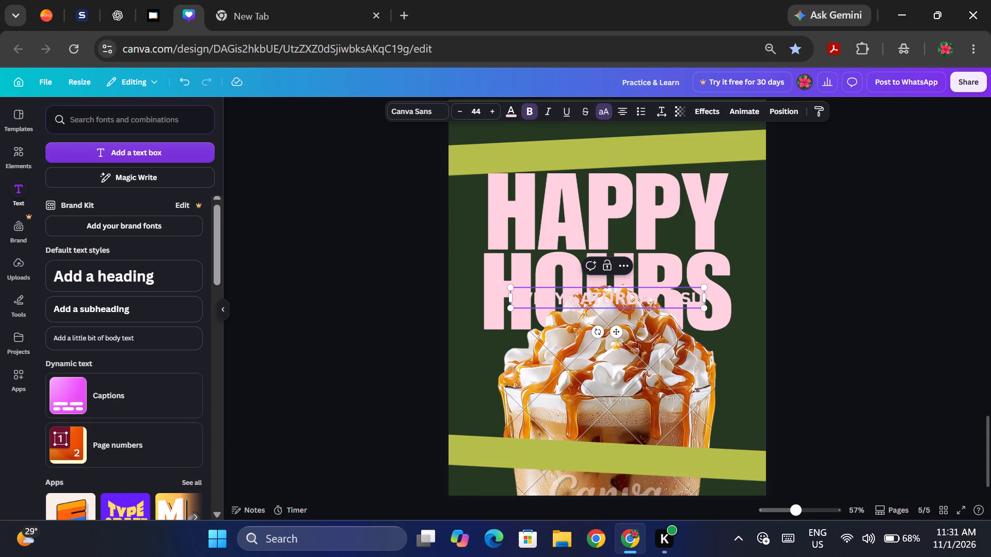
{"action": "key", "text": "n"}
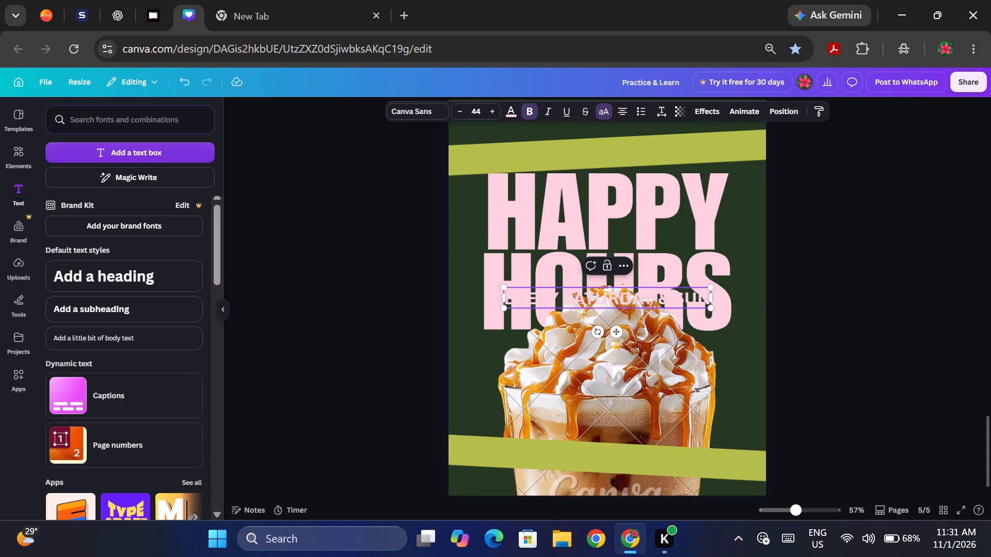
{"action": "type", "text": "da"}
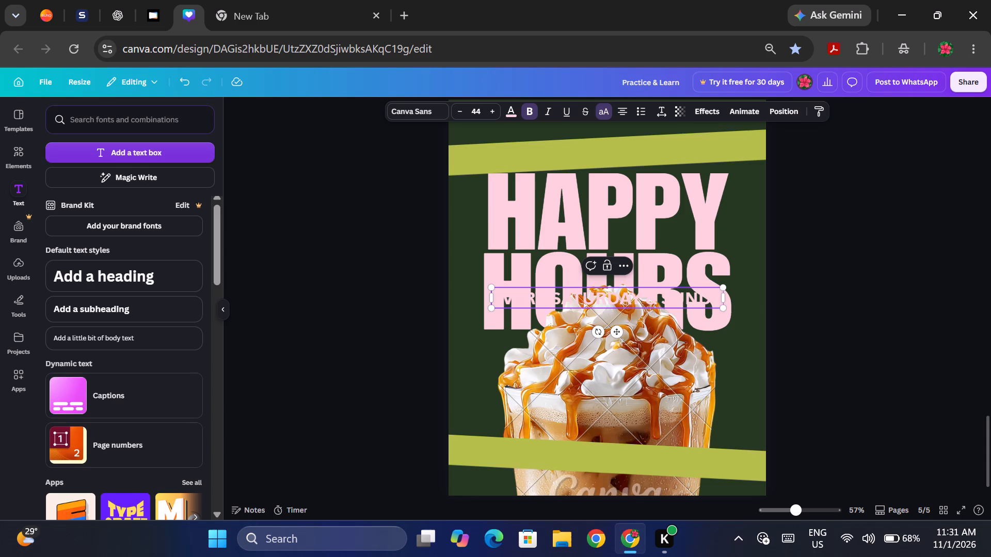
{"action": "key", "text": "y"}
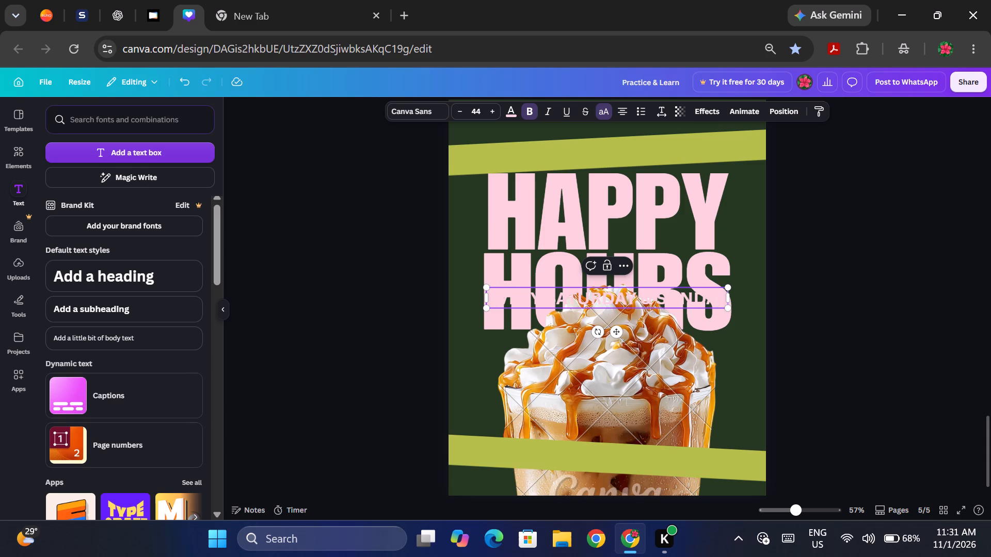
Change the whole "EVERY SATURDAY & SUNDAY" text to the page's dark green colour.
{"action": "left_click", "coordinate": [510, 110]}
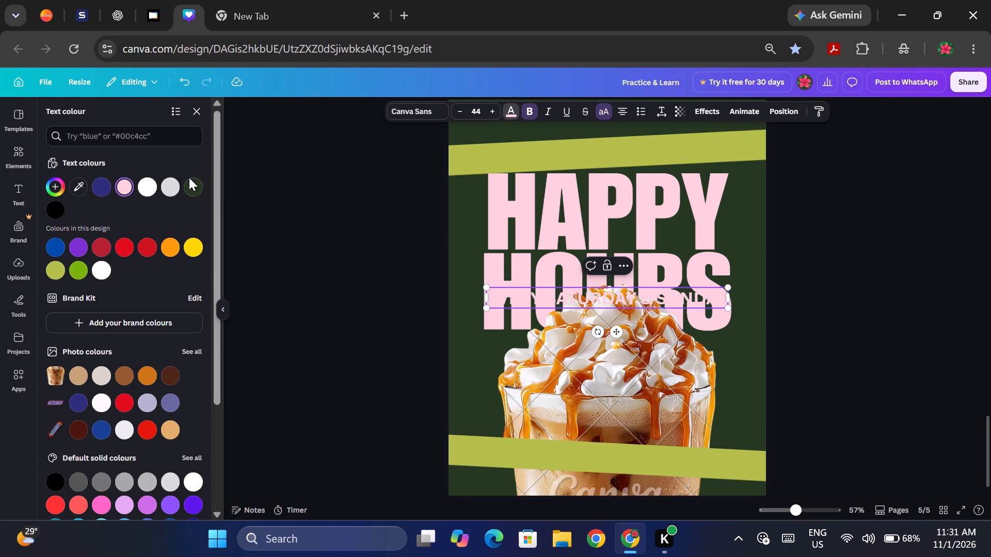
{"action": "left_click", "coordinate": [189, 178]}
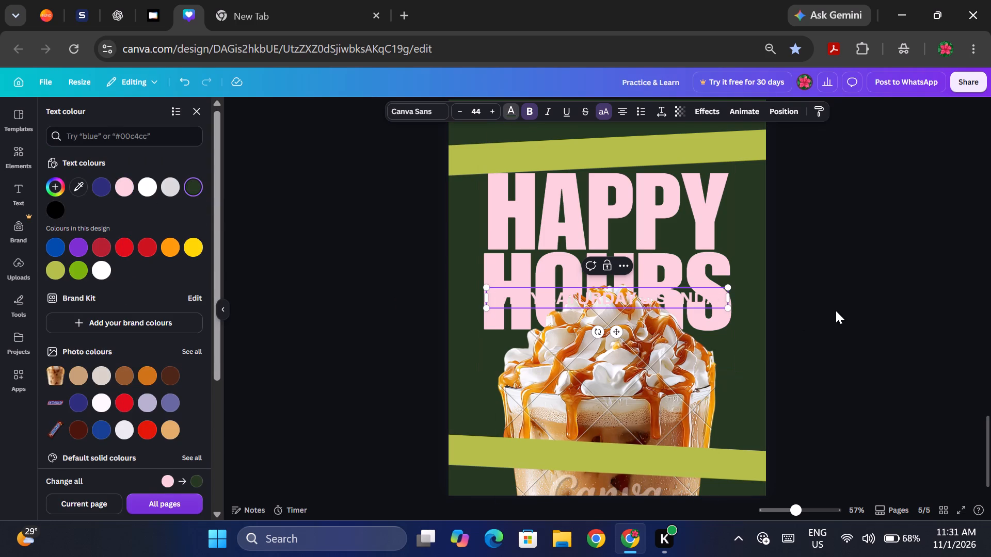
{"action": "left_click", "coordinate": [836, 310]}
{"action": "left_click", "coordinate": [803, 306]}
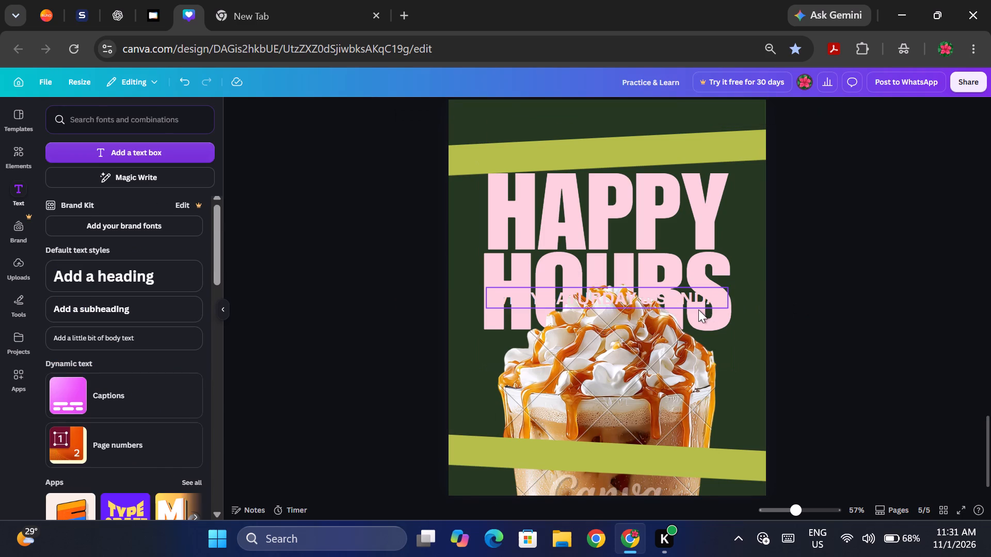
{"action": "left_click", "coordinate": [695, 307]}
{"action": "left_click", "coordinate": [508, 108]}
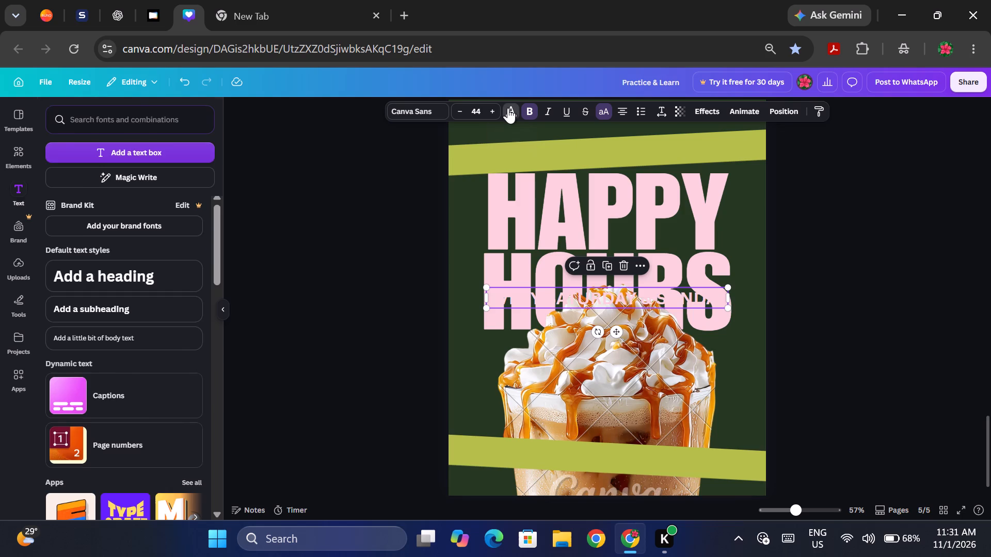
{"action": "left_click", "coordinate": [193, 185]}
{"action": "left_click", "coordinate": [817, 284]}
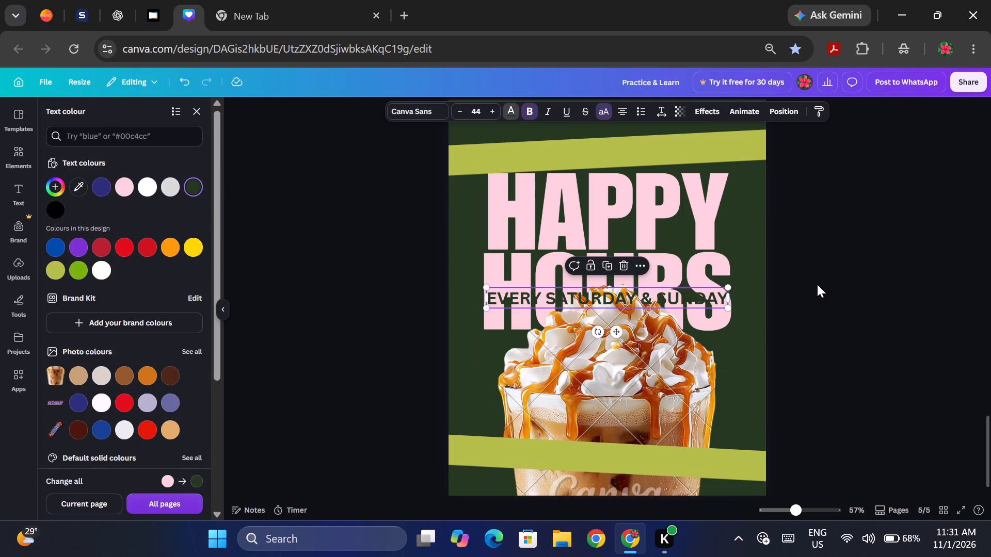
Move the "EVERY SATURDAY & SUNDAY" text onto the upper yellow-green band, roughly centred across the page.
{"action": "left_click_drag", "start_coordinate": [675, 295], "coordinate": [641, 152]}
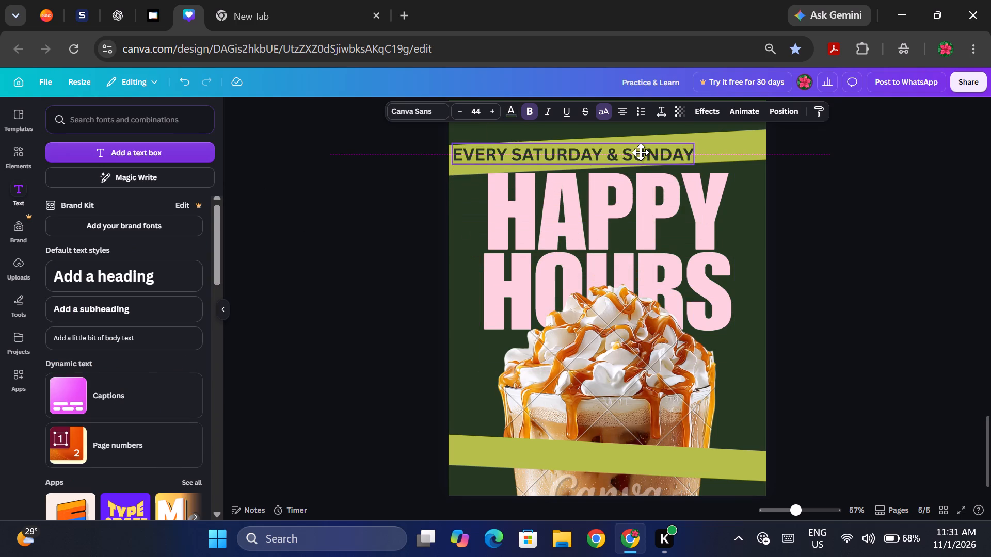
{"action": "left_click_drag", "start_coordinate": [641, 152], "coordinate": [667, 146]}
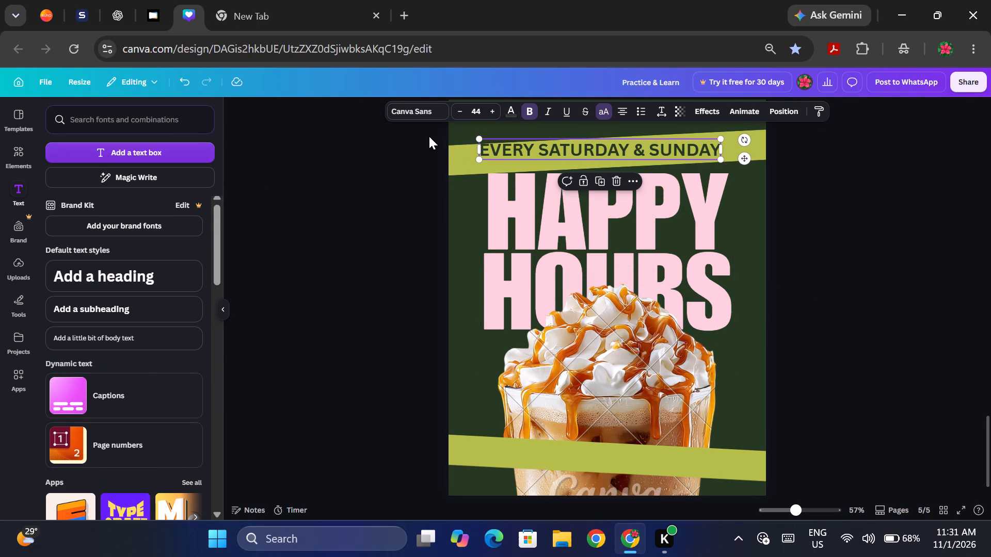
{"action": "left_click", "coordinate": [465, 164]}
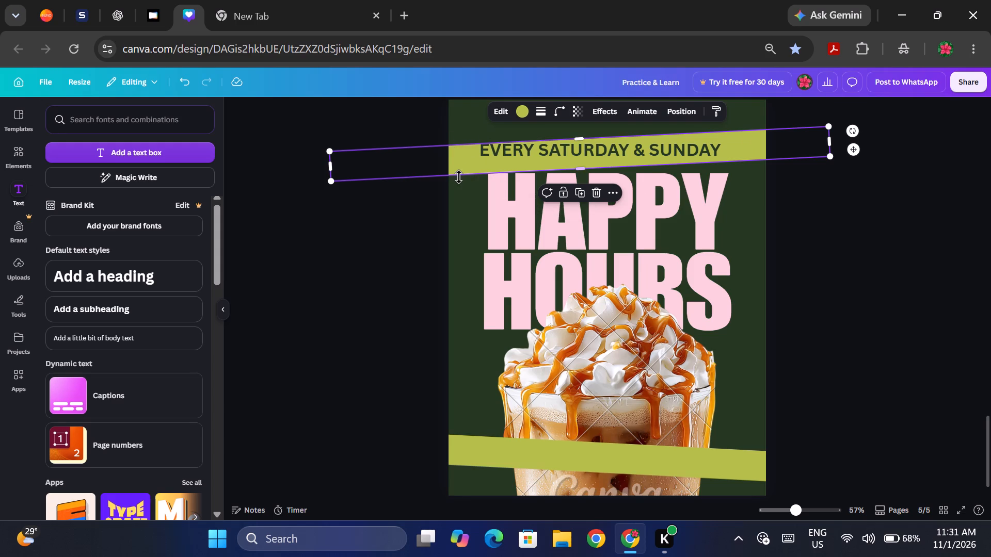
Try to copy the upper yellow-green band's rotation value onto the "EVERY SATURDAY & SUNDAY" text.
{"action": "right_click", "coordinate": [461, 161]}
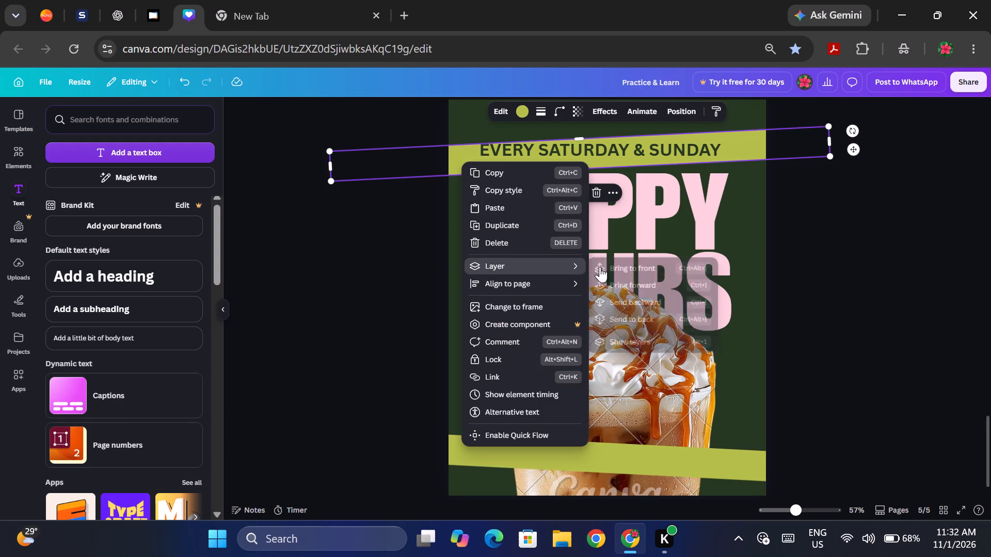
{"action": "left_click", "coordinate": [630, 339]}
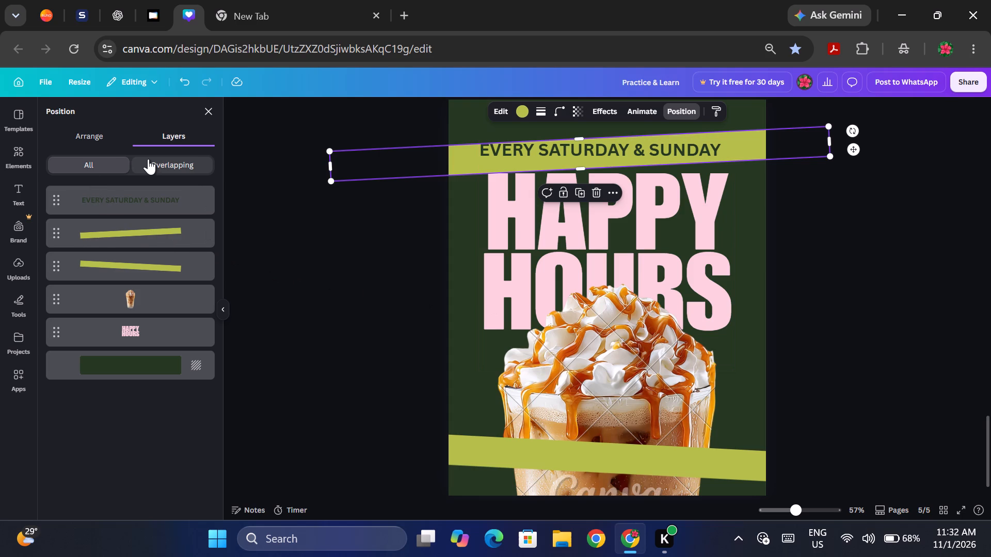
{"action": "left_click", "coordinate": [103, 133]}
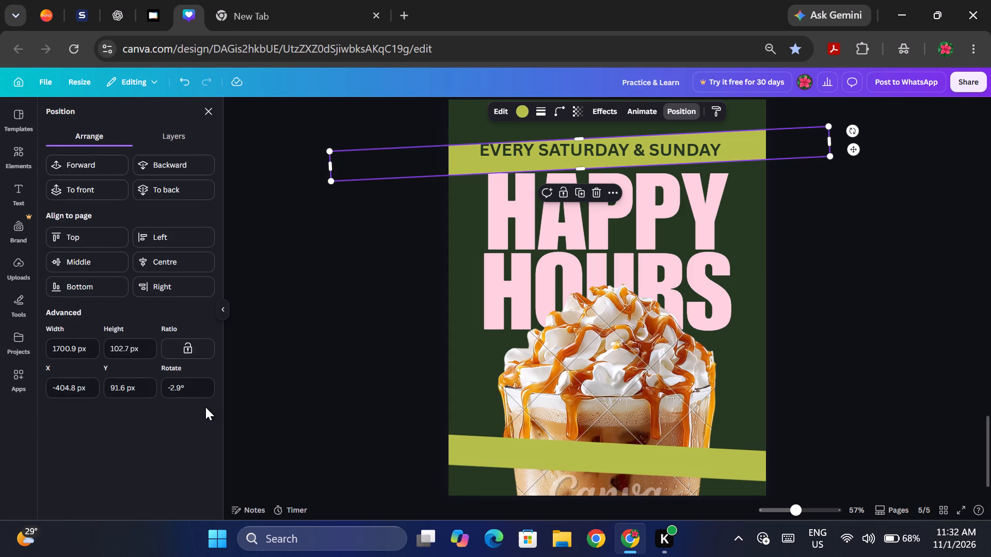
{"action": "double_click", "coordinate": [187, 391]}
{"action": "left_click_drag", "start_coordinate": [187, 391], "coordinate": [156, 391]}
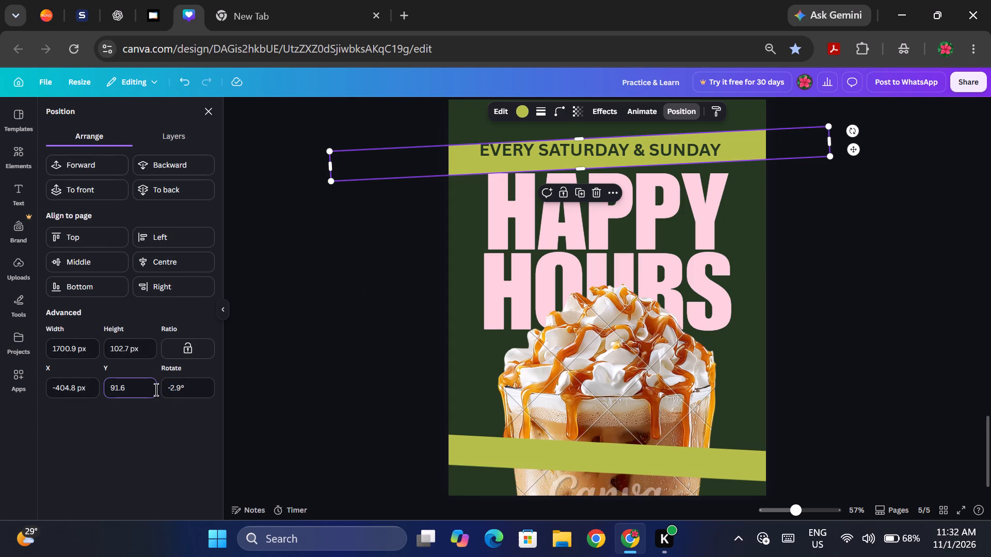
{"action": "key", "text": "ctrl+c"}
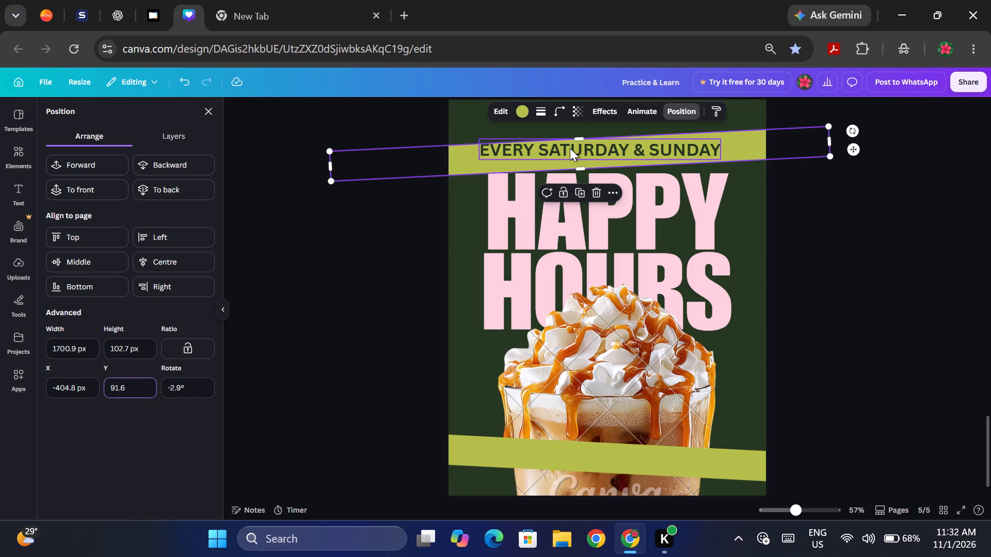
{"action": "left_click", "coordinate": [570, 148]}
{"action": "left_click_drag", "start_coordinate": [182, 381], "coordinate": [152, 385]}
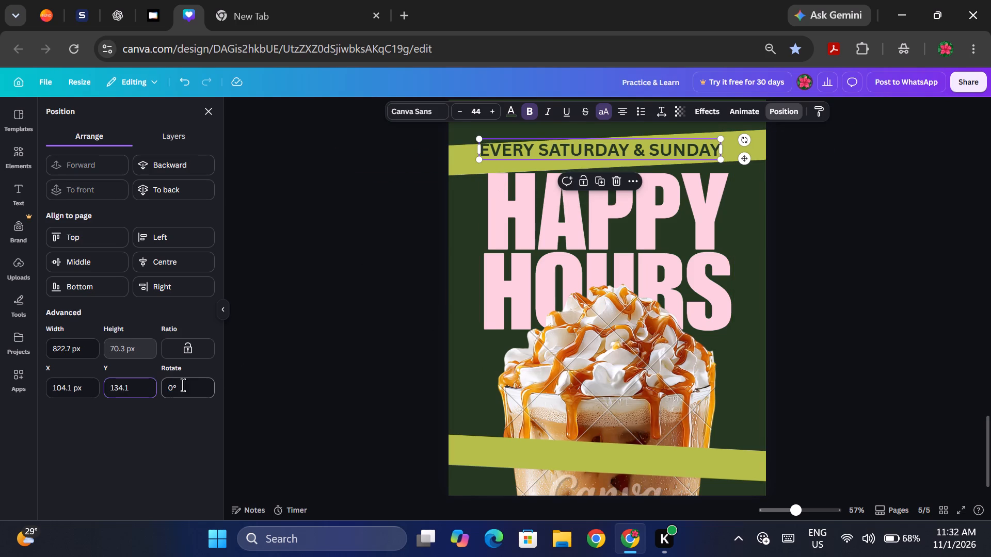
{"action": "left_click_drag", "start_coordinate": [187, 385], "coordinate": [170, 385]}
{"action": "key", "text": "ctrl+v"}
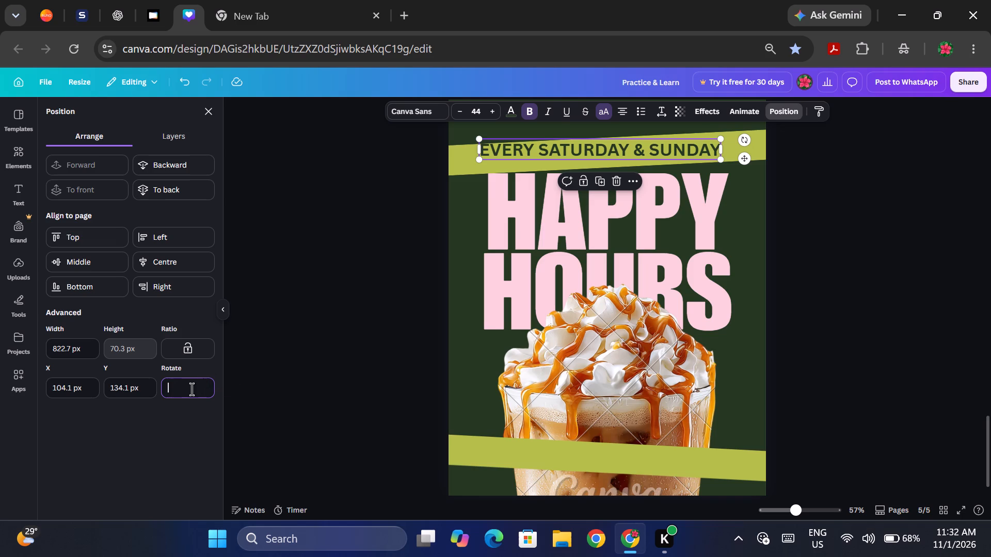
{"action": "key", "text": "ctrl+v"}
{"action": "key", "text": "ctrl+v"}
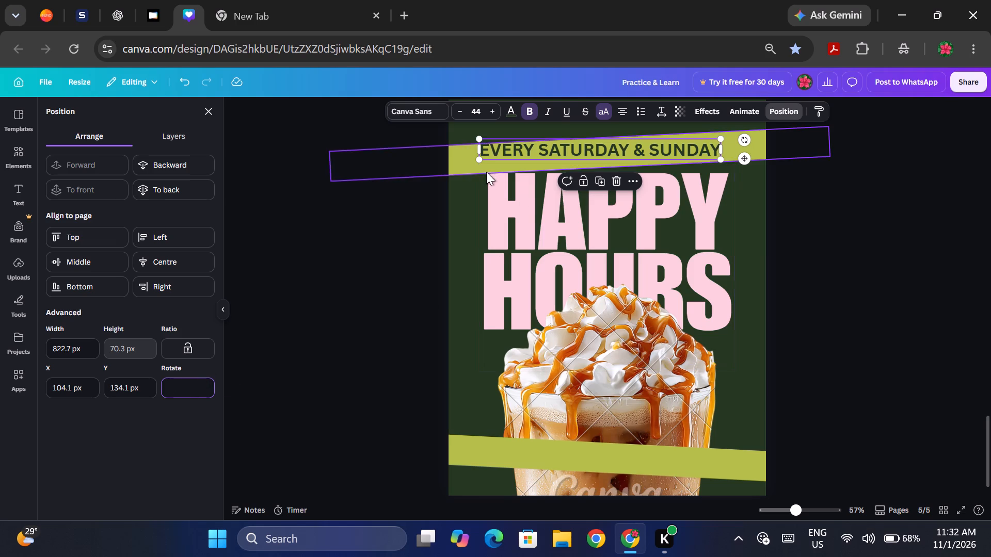
Copy the upper band's rotation and set the "EVERY SATURDAY & SUNDAY" text to the same -2.9°.
{"action": "left_click", "coordinate": [459, 157]}
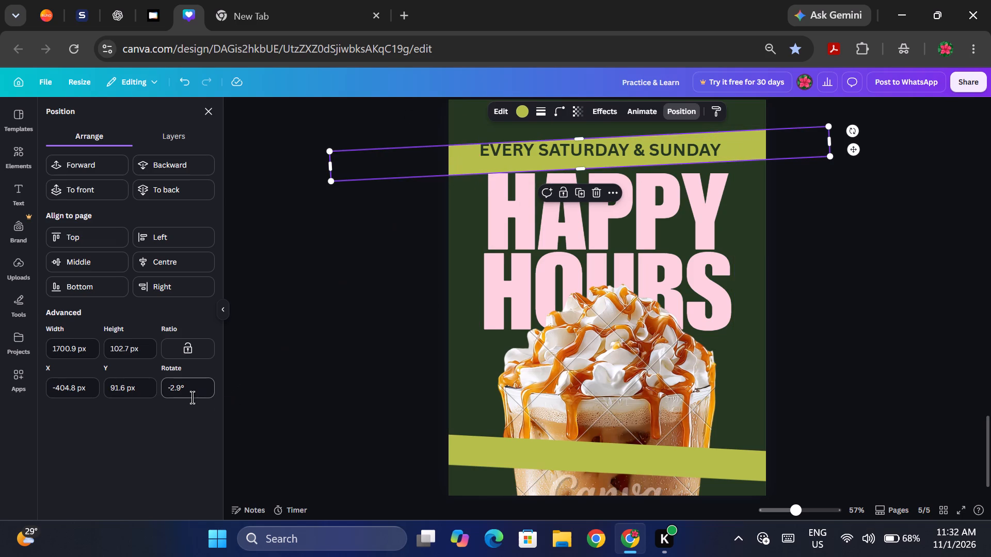
{"action": "left_click", "coordinate": [190, 394]}
{"action": "left_click", "coordinate": [190, 393]}
{"action": "left_click", "coordinate": [190, 393]}
{"action": "double_click", "coordinate": [190, 393]}
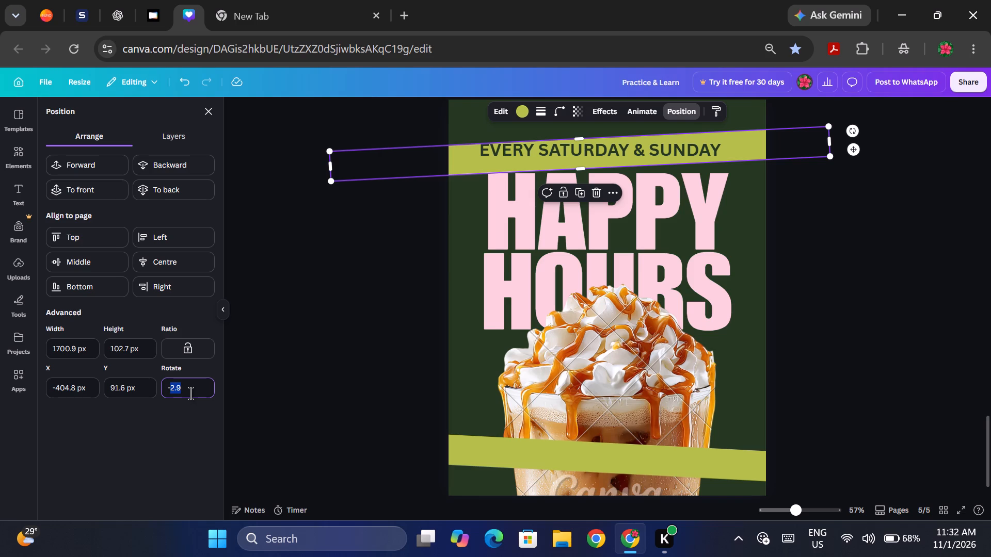
{"action": "left_click_drag", "start_coordinate": [190, 393], "coordinate": [183, 393]}
{"action": "key", "text": "ctrl+c"}
{"action": "key", "text": "ctrl+c"}
{"action": "key", "text": "ctrl+c"}
{"action": "key", "text": "ctrl+c"}
{"action": "double_click", "coordinate": [577, 148]}
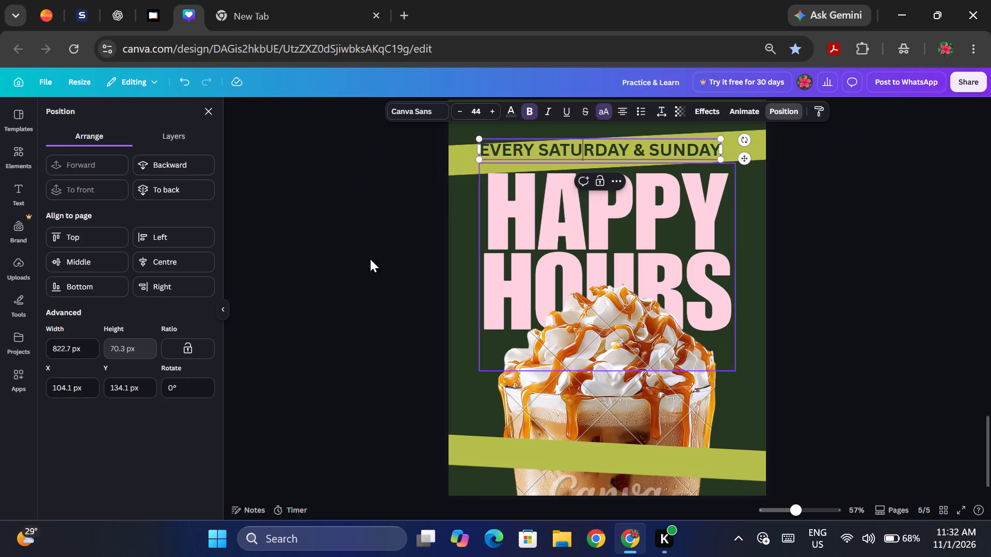
{"action": "double_click", "coordinate": [176, 390]}
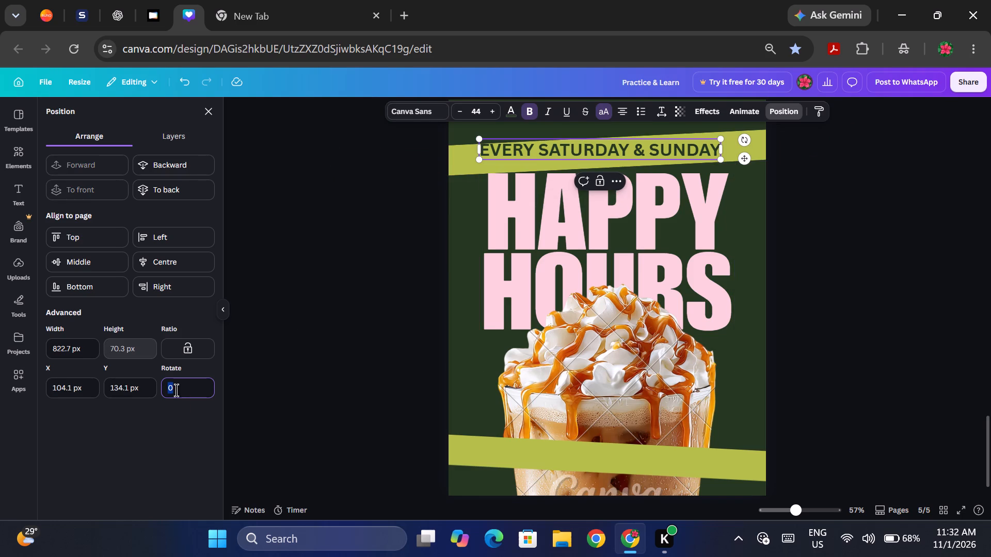
{"action": "key", "text": "ctrl+v"}
{"action": "left_click", "coordinate": [922, 301]}
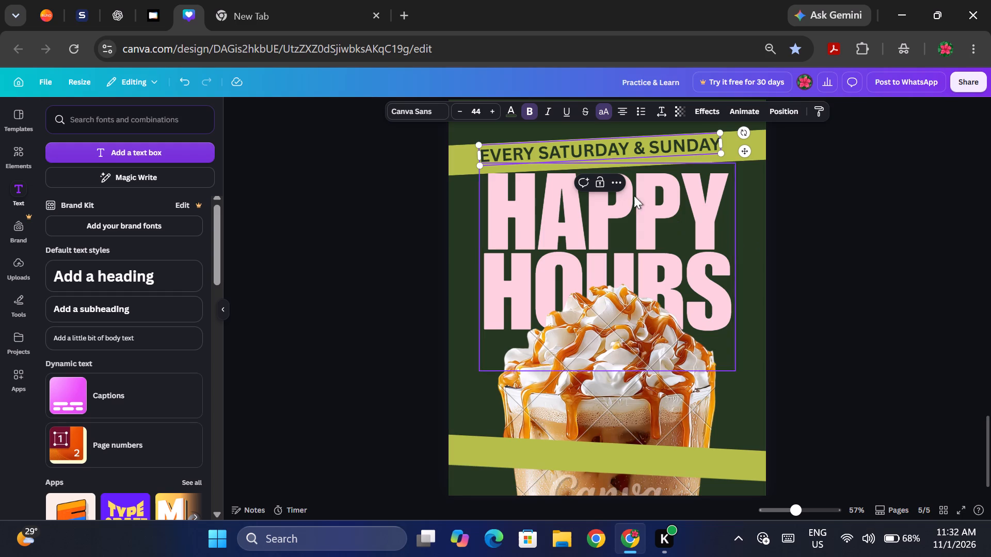
Align the tilted "EVERY SATURDAY & SUNDAY" text to the horizontal centre of the page.
{"action": "right_click", "coordinate": [611, 149]}
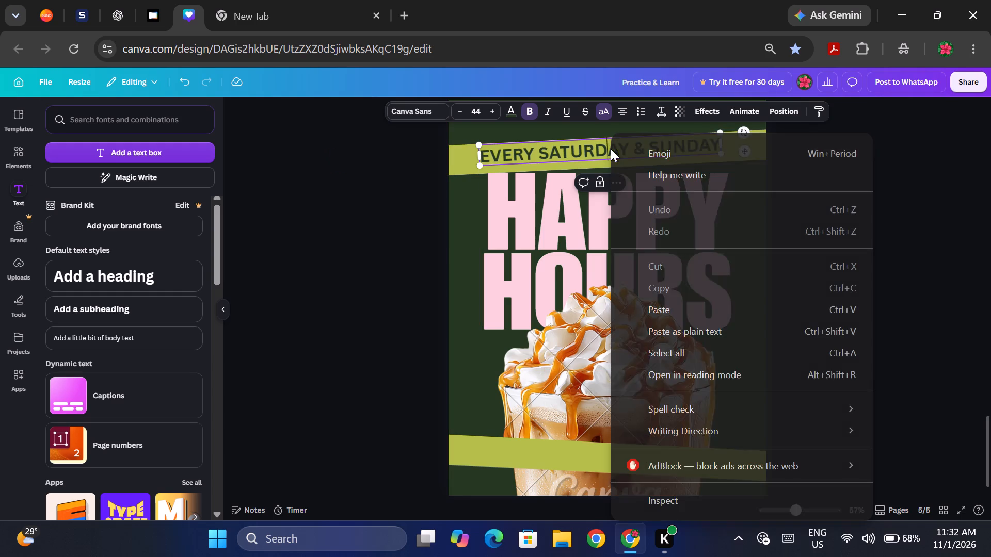
{"action": "left_click", "coordinate": [462, 252]}
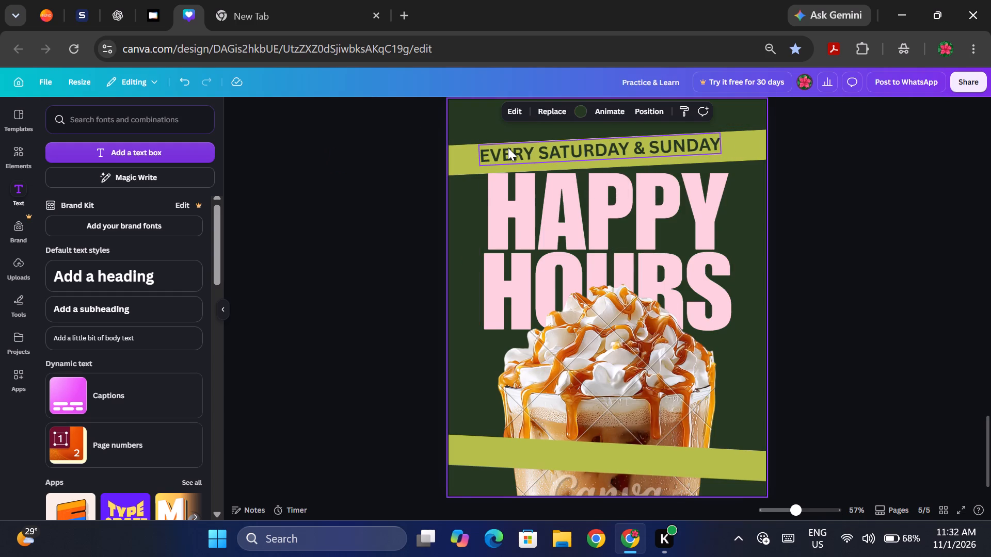
{"action": "right_click", "coordinate": [508, 148]}
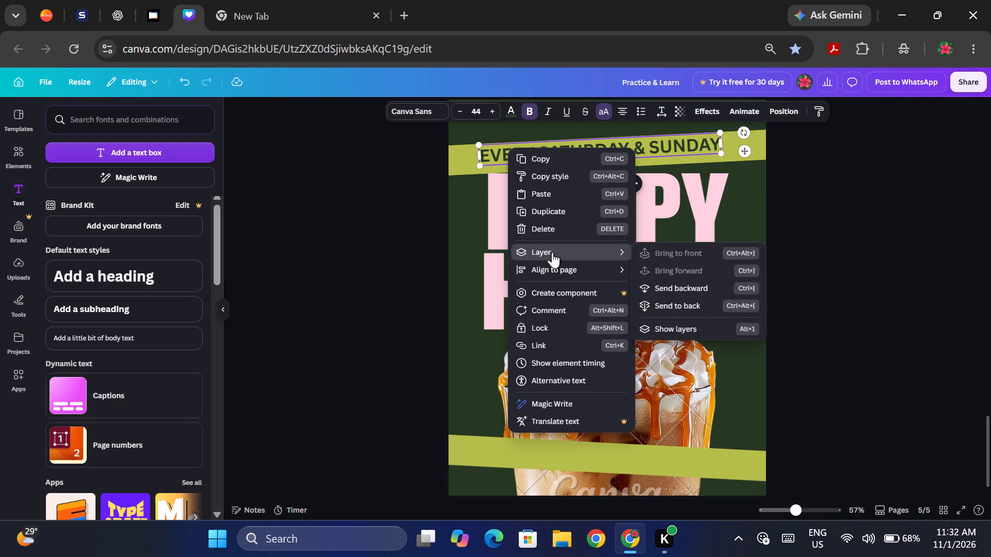
{"action": "left_click", "coordinate": [688, 289]}
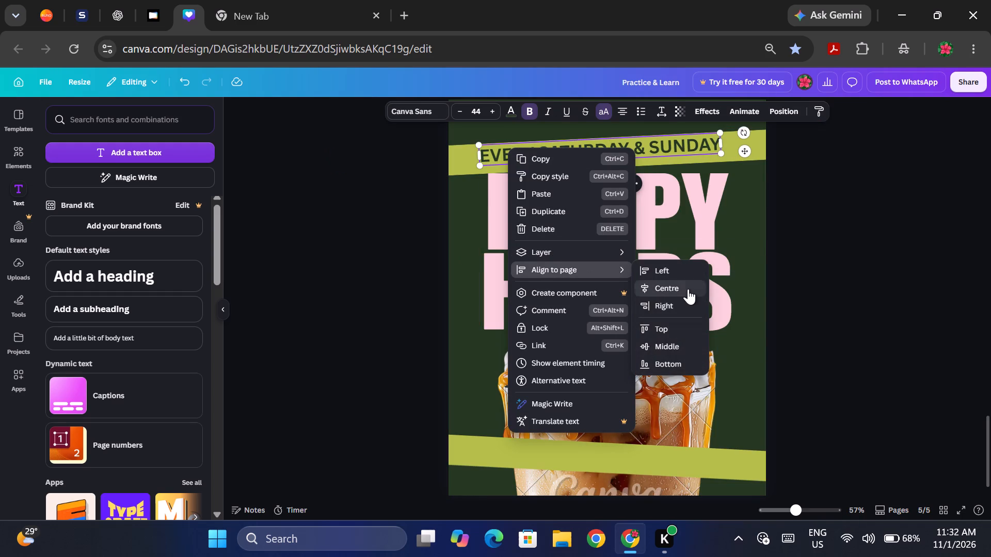
{"action": "left_click", "coordinate": [810, 256]}
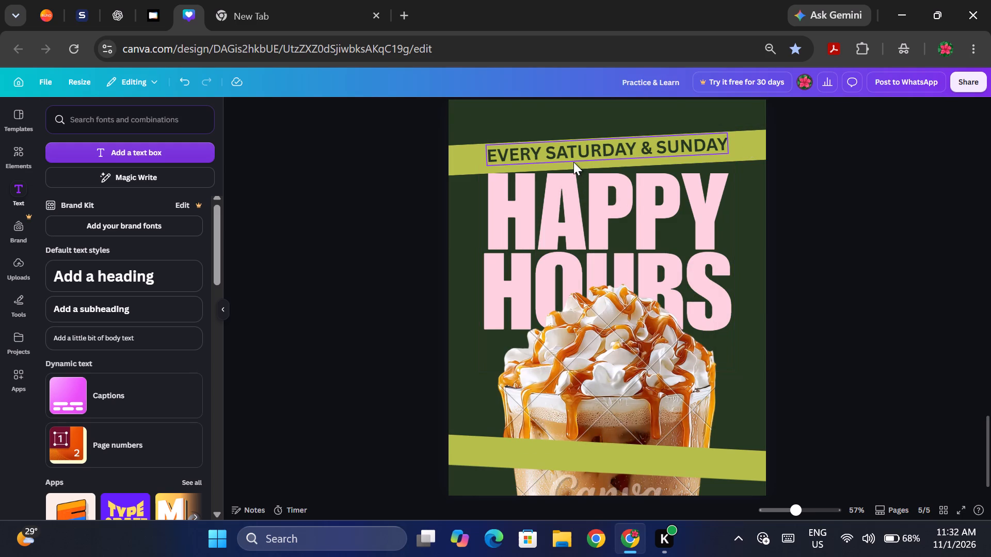
Nudge the "EVERY SATURDAY & SUNDAY" text slightly down within the upper yellow-green band.
{"action": "left_click", "coordinate": [573, 162]}
{"action": "key", "text": "Down"}
{"action": "key", "text": "Down"}
{"action": "key", "text": "Down"}
{"action": "key", "text": "Down"}
{"action": "key", "text": "Down"}
{"action": "key", "text": "Down"}
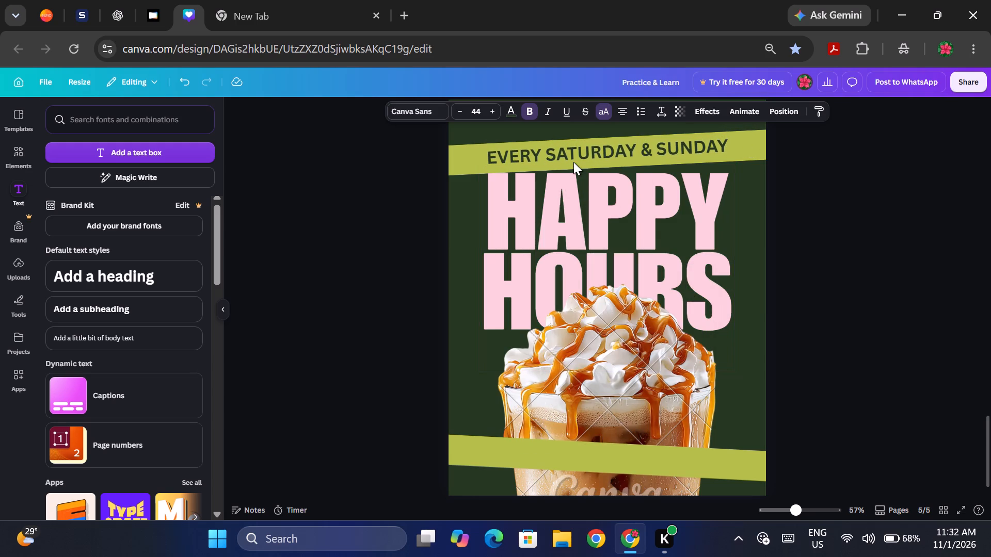
Change the font of the "EVERY SATURDAY & SUNDAY" text to Oswald.
{"action": "left_click", "coordinate": [412, 116]}
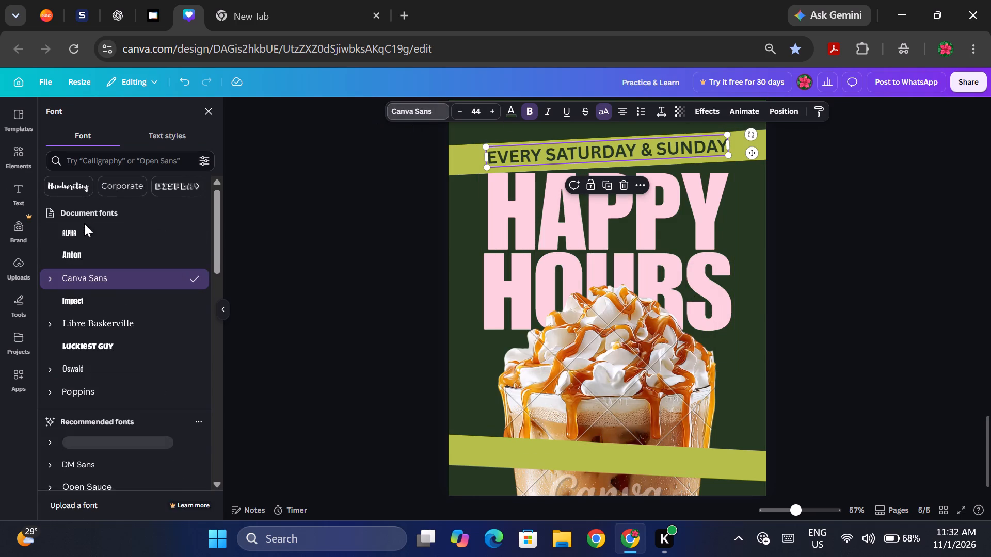
{"action": "left_click", "coordinate": [95, 361]}
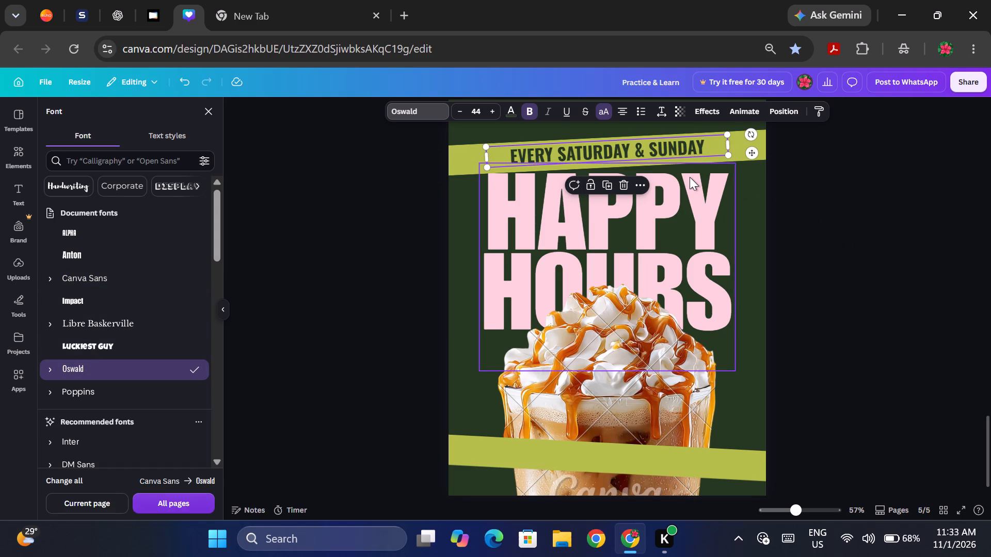
Fine-tune the Oswald text's vertical position, nudging it slightly down to sit in the middle of the upper band.
{"action": "key", "text": "Down"}
{"action": "key", "text": "Down"}
{"action": "key", "text": "Down"}
{"action": "key", "text": "Down"}
{"action": "key", "text": "Down"}
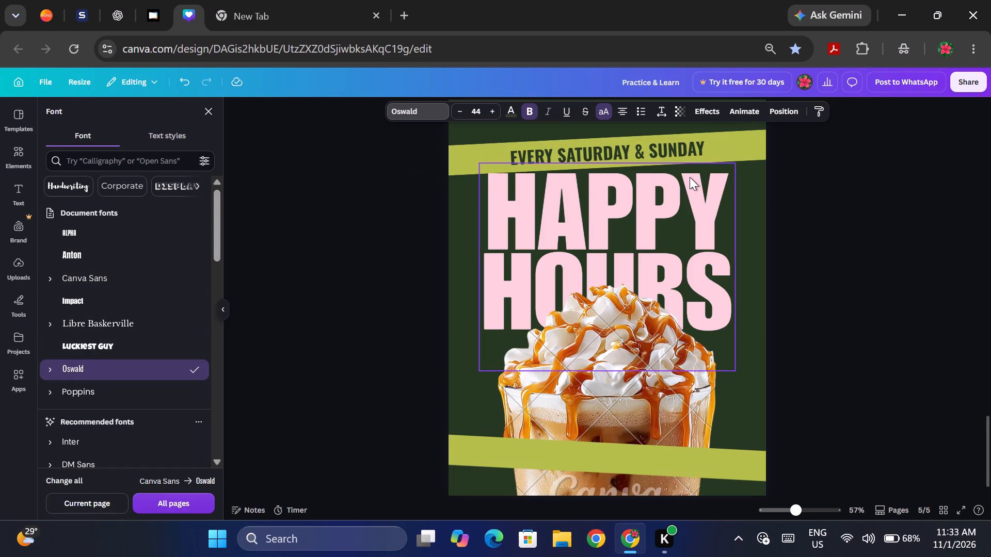
{"action": "key", "text": "Up"}
{"action": "key", "text": "Down"}
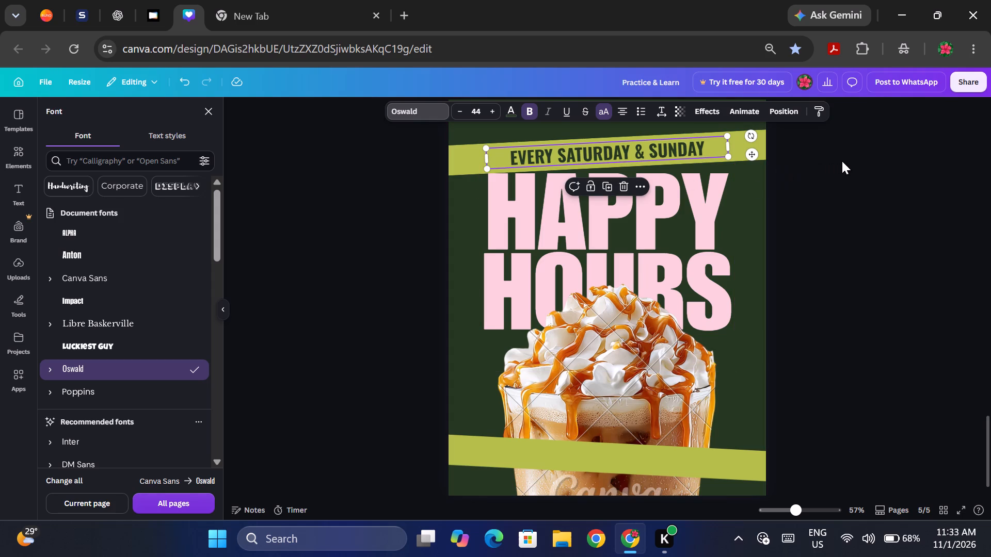
{"action": "key", "text": "Down"}
{"action": "key", "text": "Up"}
Duplicate the "EVERY SATURDAY & SUNDAY" text and place the copy over the coffee glass, just above the lower band.
{"action": "key", "text": "ctrl+d"}
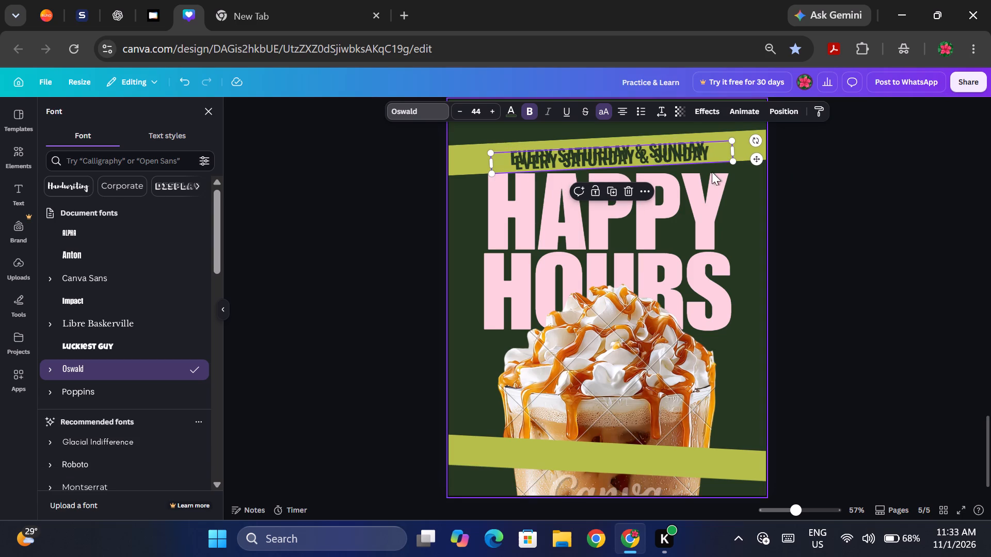
{"action": "left_click_drag", "start_coordinate": [695, 151], "coordinate": [697, 391]}
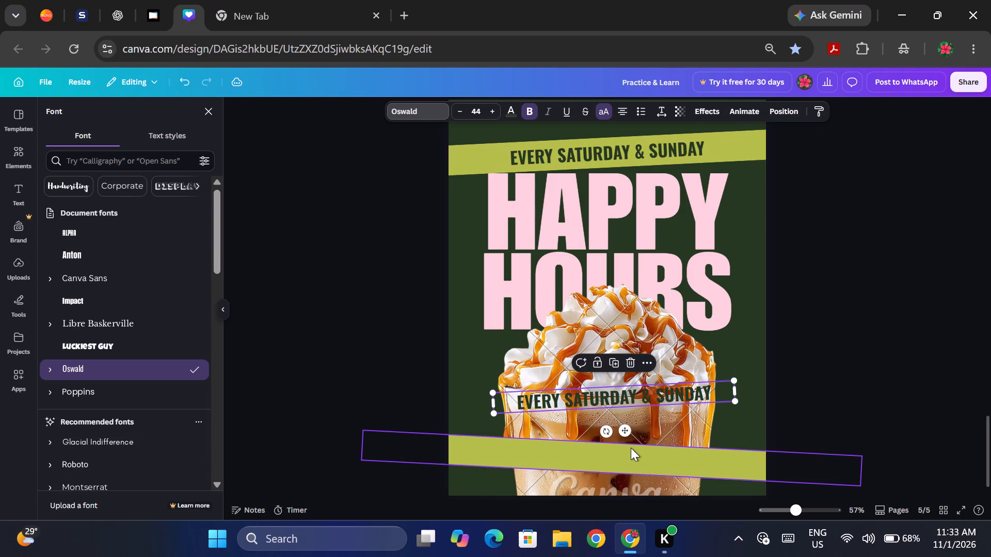
Set the rotation of the duplicated "EVERY SATURDAY & SUNDAY" text to 3°, matching the lower yellow-green band's angle.
{"action": "left_click", "coordinate": [630, 448]}
{"action": "right_click", "coordinate": [630, 448]}
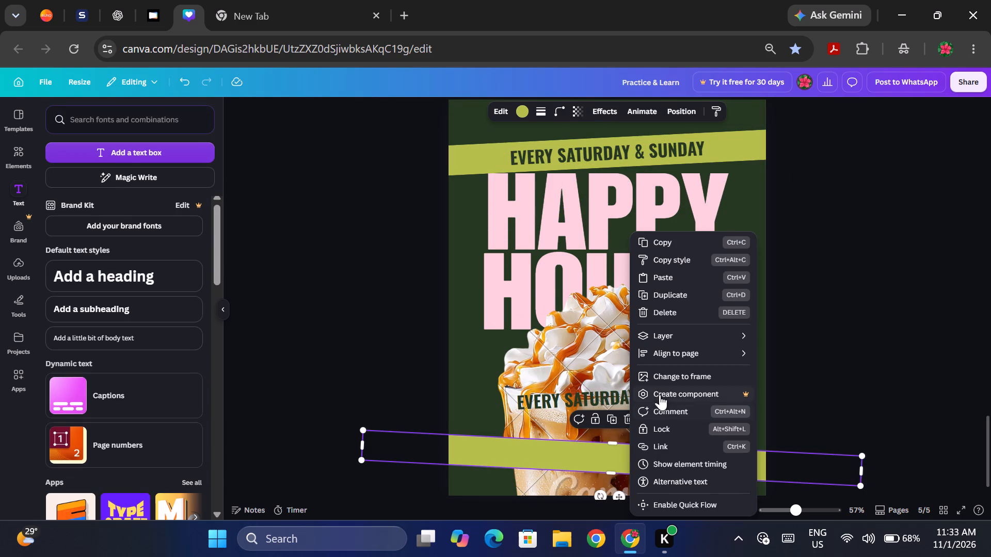
{"action": "left_click", "coordinate": [818, 408]}
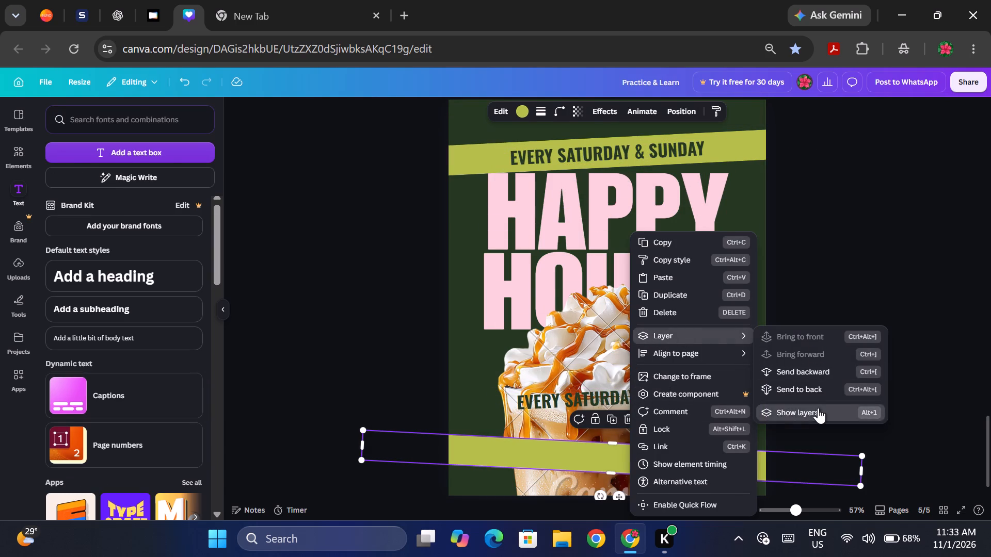
{"action": "left_click", "coordinate": [100, 138]}
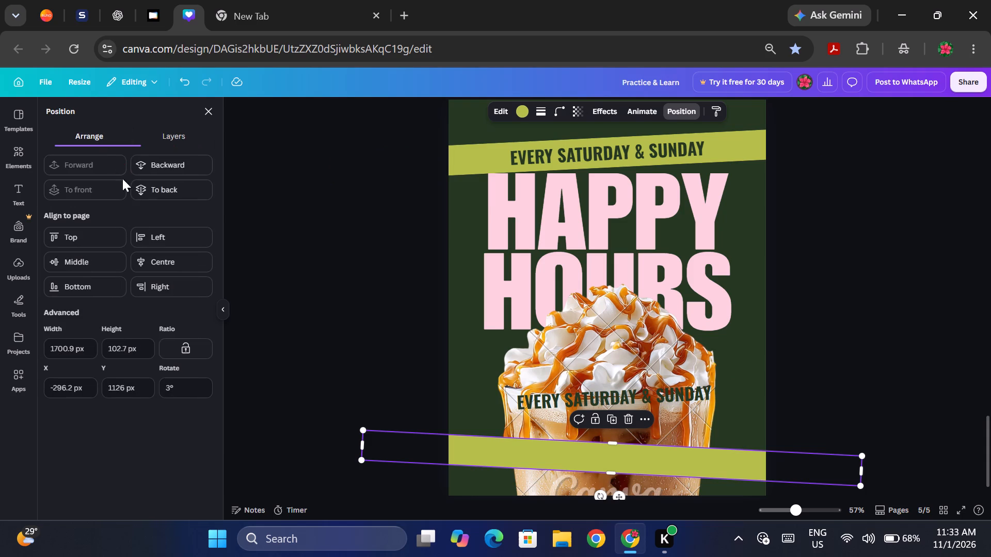
{"action": "left_click", "coordinate": [186, 390]}
{"action": "left_click", "coordinate": [186, 390]}
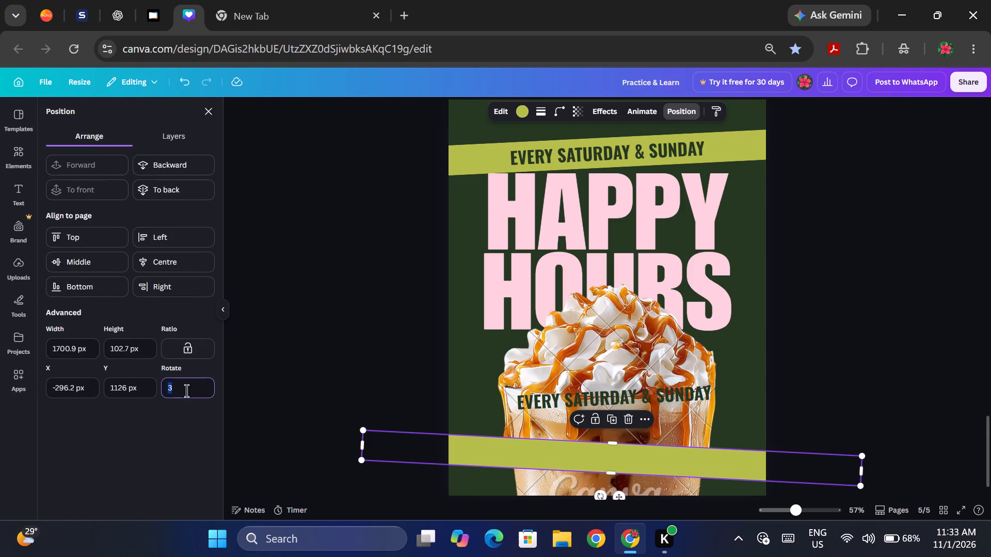
{"action": "key", "text": "ctrl+v"}
{"action": "key", "text": "ctrl+z"}
{"action": "key", "text": "ctrl+c"}
{"action": "left_click", "coordinate": [527, 395]}
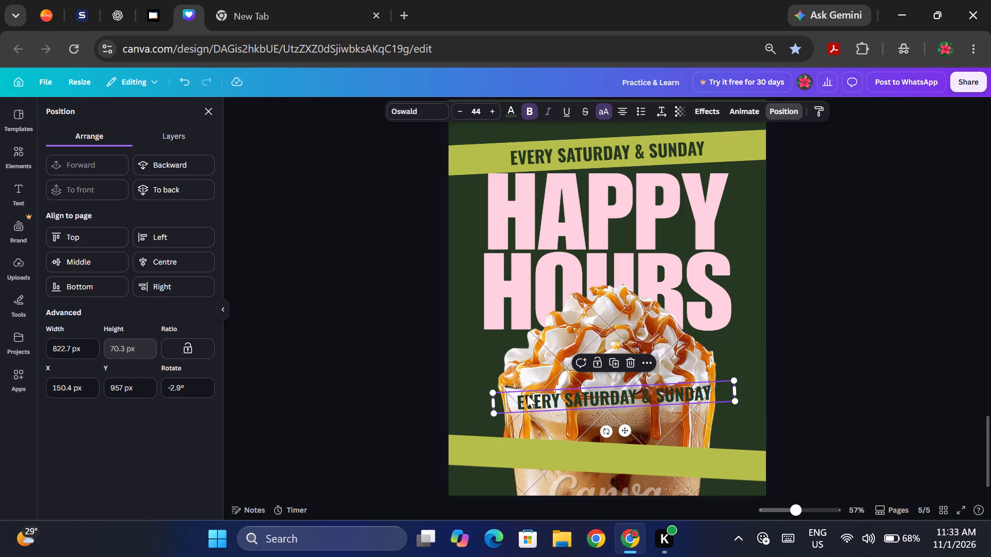
{"action": "left_click_drag", "start_coordinate": [190, 383], "coordinate": [158, 394]}
{"action": "left_click_drag", "start_coordinate": [158, 394], "coordinate": [167, 396]}
{"action": "key", "text": "ctrl+v"}
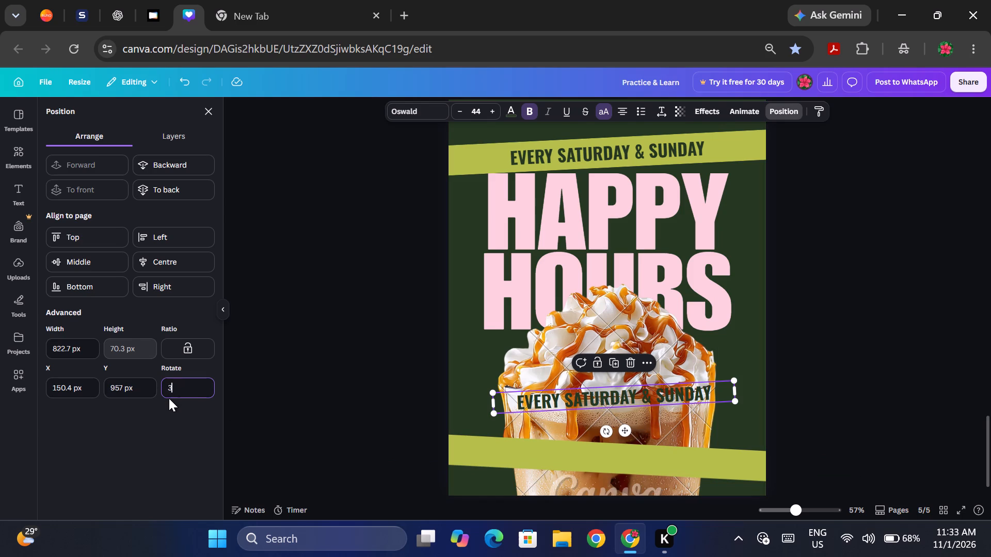
{"action": "left_click", "coordinate": [869, 301]}
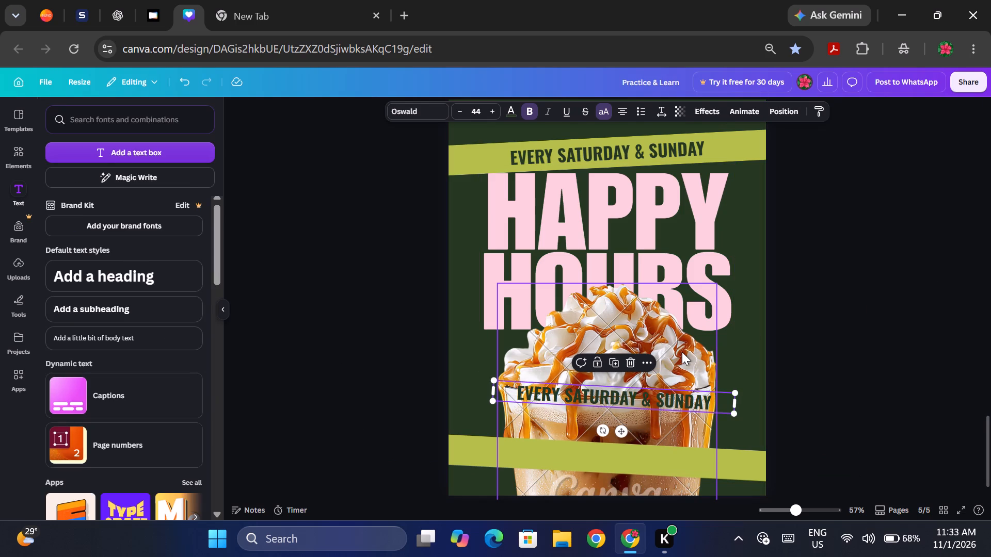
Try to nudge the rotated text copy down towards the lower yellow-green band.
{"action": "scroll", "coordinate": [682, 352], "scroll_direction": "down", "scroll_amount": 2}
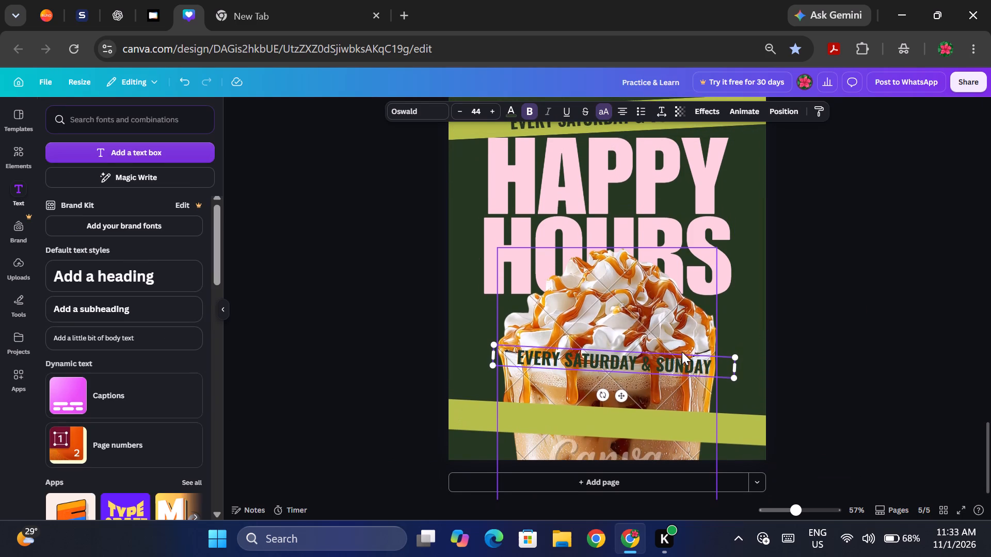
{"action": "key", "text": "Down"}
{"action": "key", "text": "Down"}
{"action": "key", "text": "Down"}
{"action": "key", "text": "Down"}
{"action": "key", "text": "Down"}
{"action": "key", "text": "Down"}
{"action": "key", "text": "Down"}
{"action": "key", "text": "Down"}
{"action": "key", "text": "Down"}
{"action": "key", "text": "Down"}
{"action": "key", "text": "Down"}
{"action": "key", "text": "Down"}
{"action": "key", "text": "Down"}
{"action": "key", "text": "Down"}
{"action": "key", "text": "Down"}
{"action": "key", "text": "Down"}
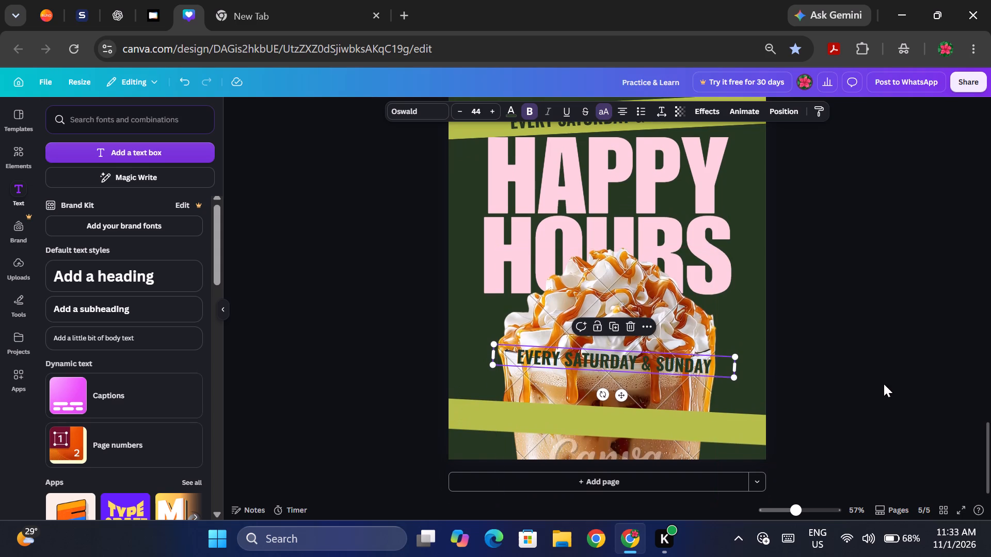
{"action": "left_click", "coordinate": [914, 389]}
Align the duplicated "EVERY SATURDAY & SUNDAY" text to the horizontal centre of the page.
{"action": "left_click", "coordinate": [692, 370]}
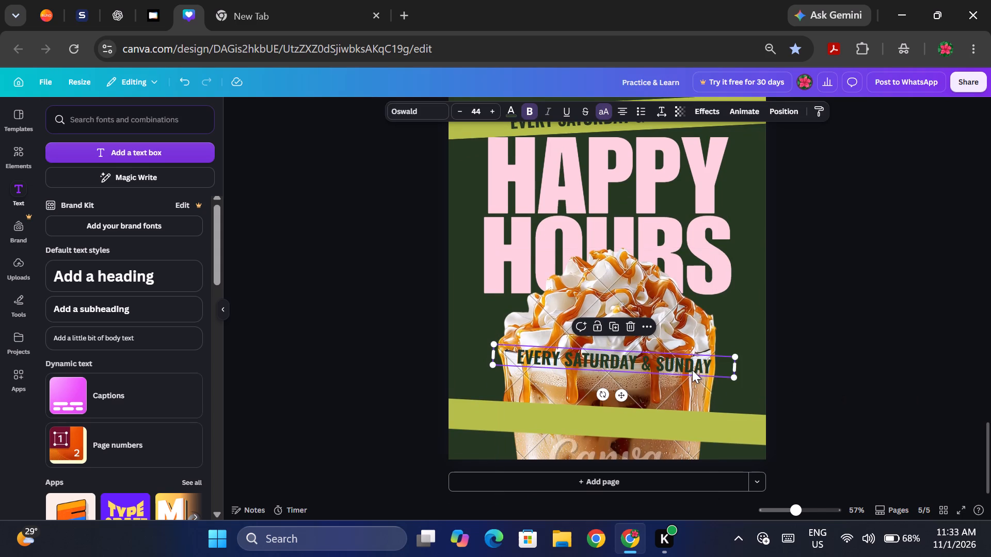
{"action": "right_click", "coordinate": [692, 370]}
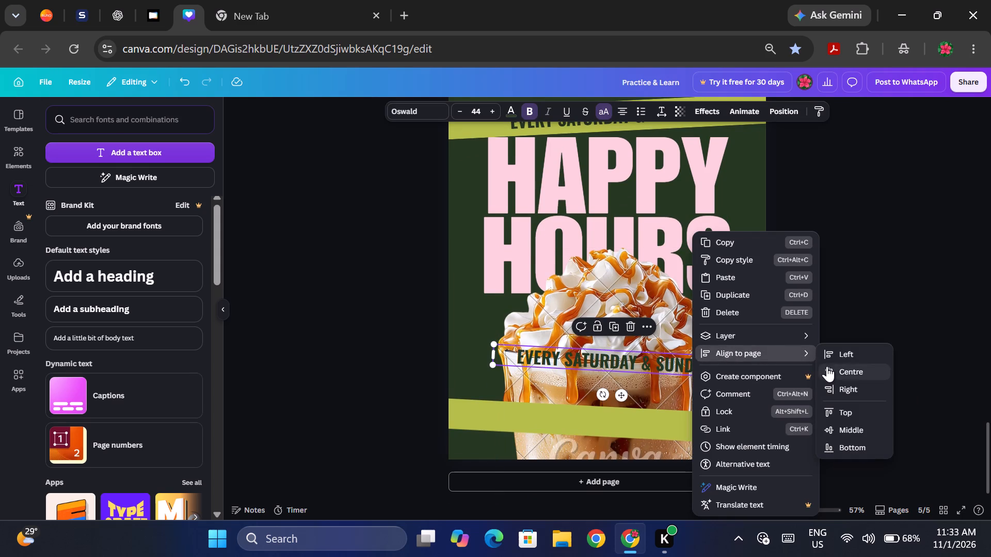
{"action": "left_click", "coordinate": [827, 366]}
Nudge the centred text copy straight down until it sits in the middle of the lower yellow-green band.
{"action": "key", "text": "Down"}
{"action": "key", "text": "Down"}
{"action": "key", "text": "Down"}
{"action": "key", "text": "Down"}
{"action": "key", "text": "Down"}
{"action": "key", "text": "Down"}
{"action": "key", "text": "Down"}
{"action": "key", "text": "Down"}
{"action": "key", "text": "Down"}
{"action": "key", "text": "Down"}
{"action": "key", "text": "Down"}
{"action": "key", "text": "Down"}
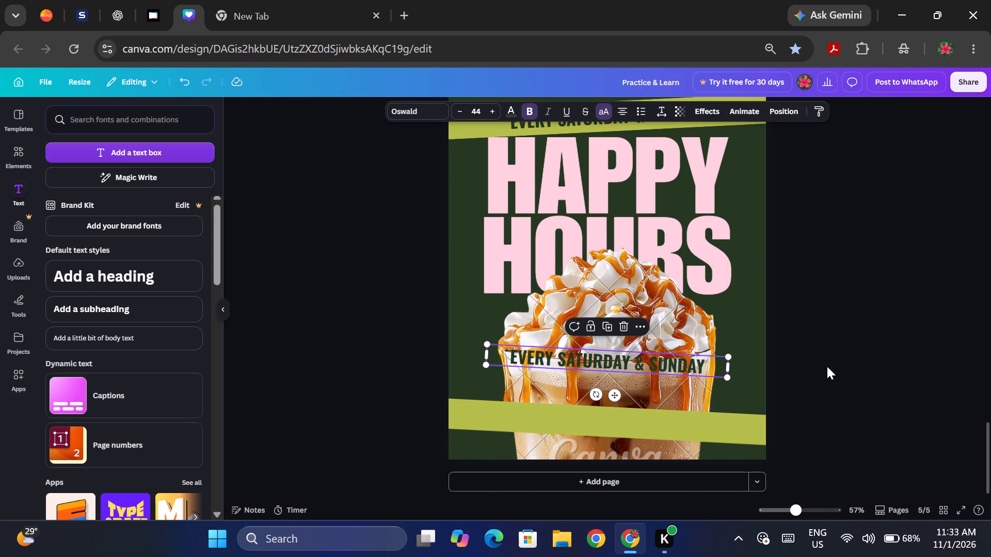
{"action": "left_click", "coordinate": [827, 366]}
{"action": "left_click", "coordinate": [630, 357]}
{"action": "key", "text": "Down"}
{"action": "key", "text": "Down"}
{"action": "key", "text": "Down"}
{"action": "key", "text": "Down"}
{"action": "key", "text": "Down"}
{"action": "key", "text": "Down"}
{"action": "key", "text": "Down"}
{"action": "key", "text": "Down"}
{"action": "key", "text": "Down"}
{"action": "key", "text": "Down"}
{"action": "key", "text": "Down"}
{"action": "key", "text": "Down"}
{"action": "key", "text": "Down"}
{"action": "key", "text": "Down"}
{"action": "key", "text": "Down"}
{"action": "key", "text": "Down"}
{"action": "key", "text": "Down"}
{"action": "key", "text": "Down"}
{"action": "key", "text": "Down"}
{"action": "key", "text": "Down"}
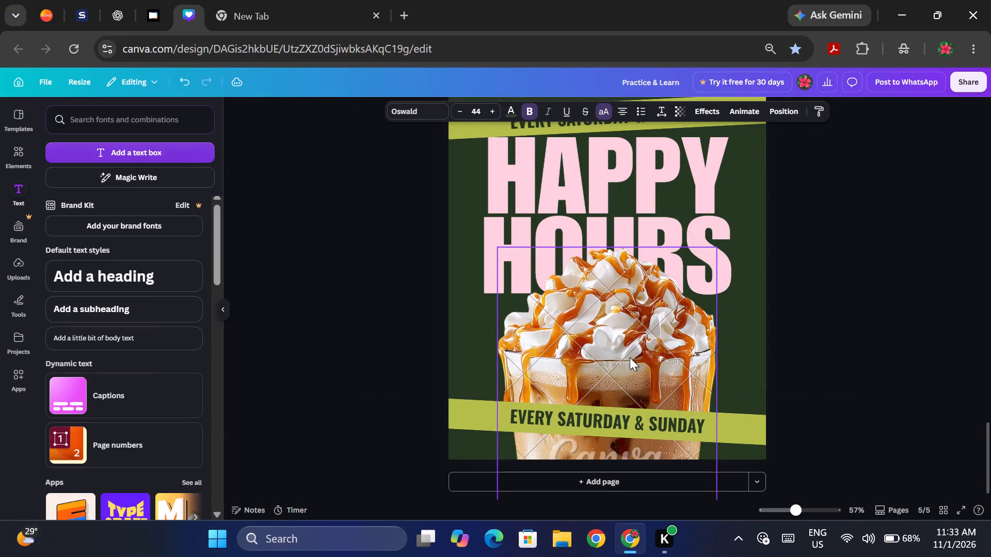
{"action": "key", "text": "Down"}
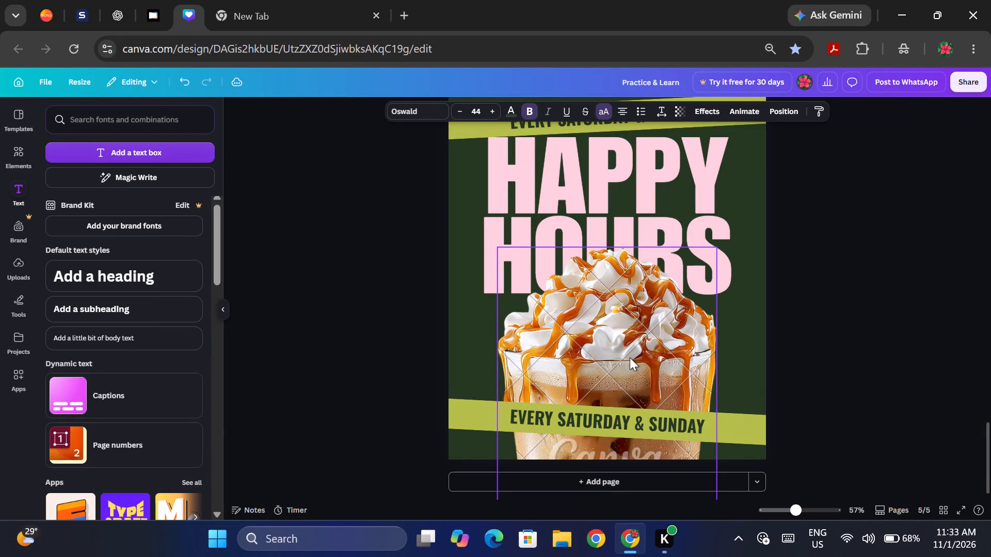
{"action": "key", "text": "Down"}
{"action": "key", "text": "Down"}
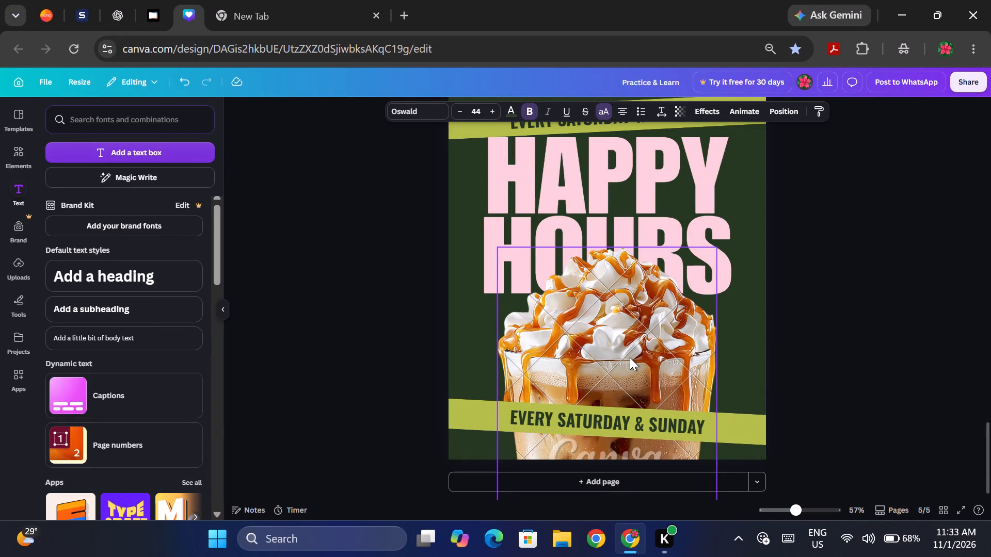
{"action": "key", "text": "Down"}
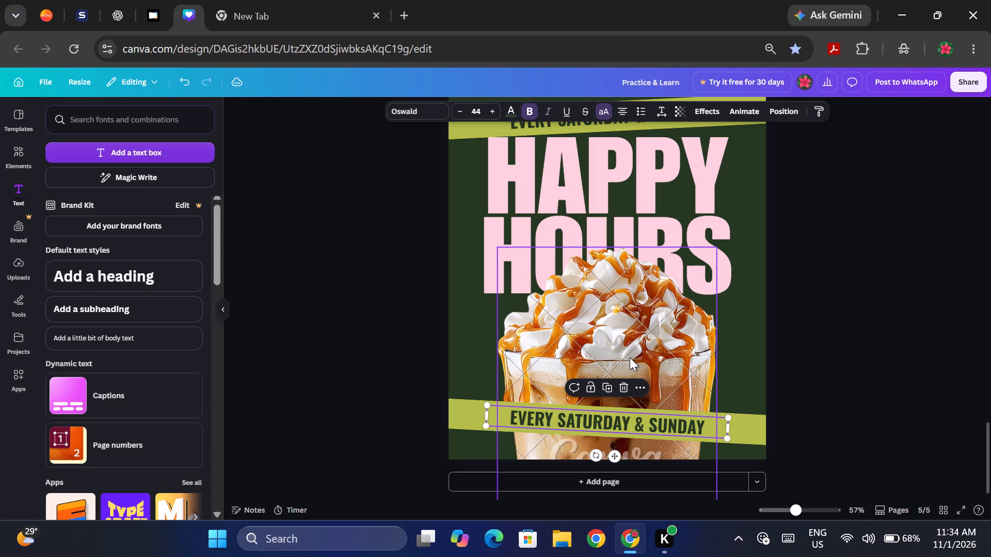
{"action": "key", "text": "Down"}
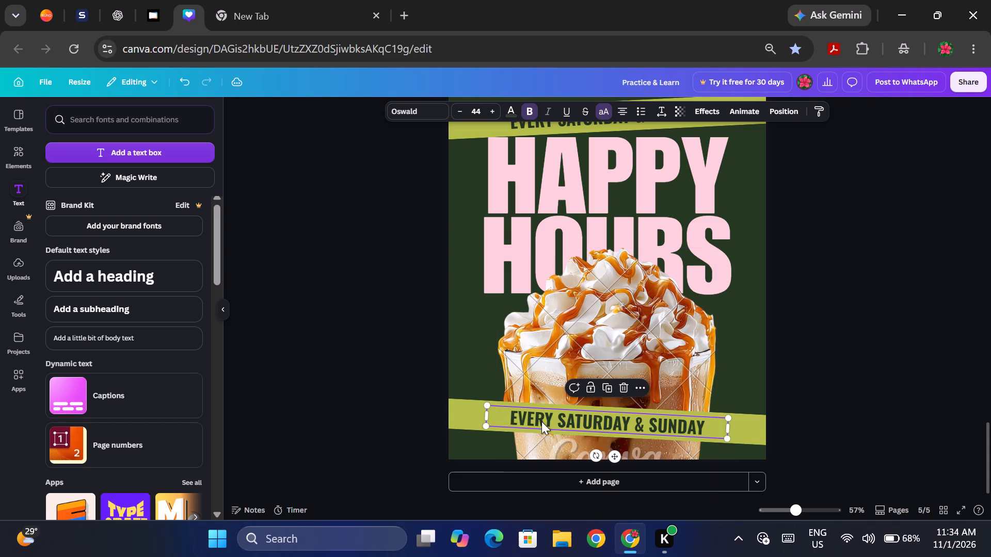
Replace the lower band's text with "FROM 11:00 AM TO 1:00 PM".
{"action": "left_click", "coordinate": [561, 427]}
{"action": "left_click", "coordinate": [561, 427]}
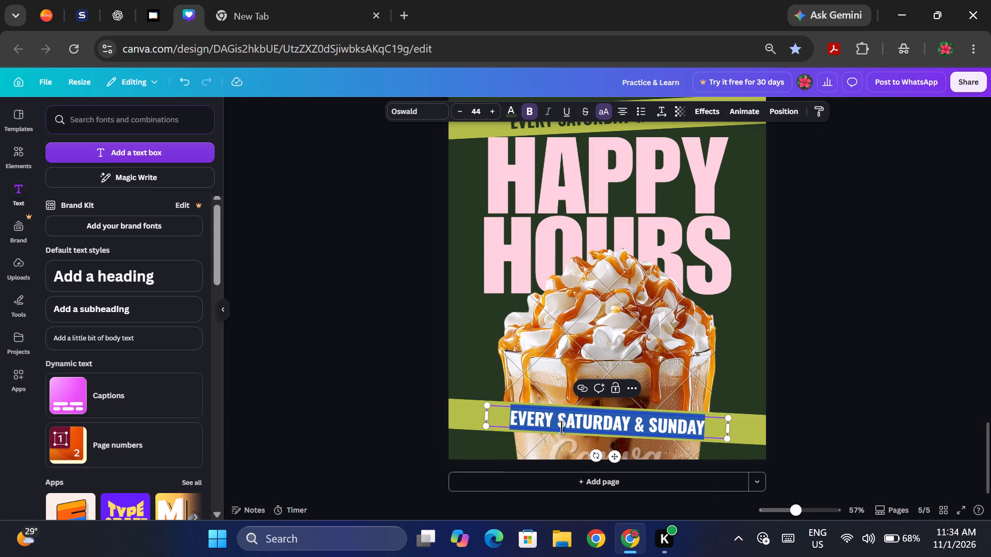
{"action": "type", "text": "from 11"}
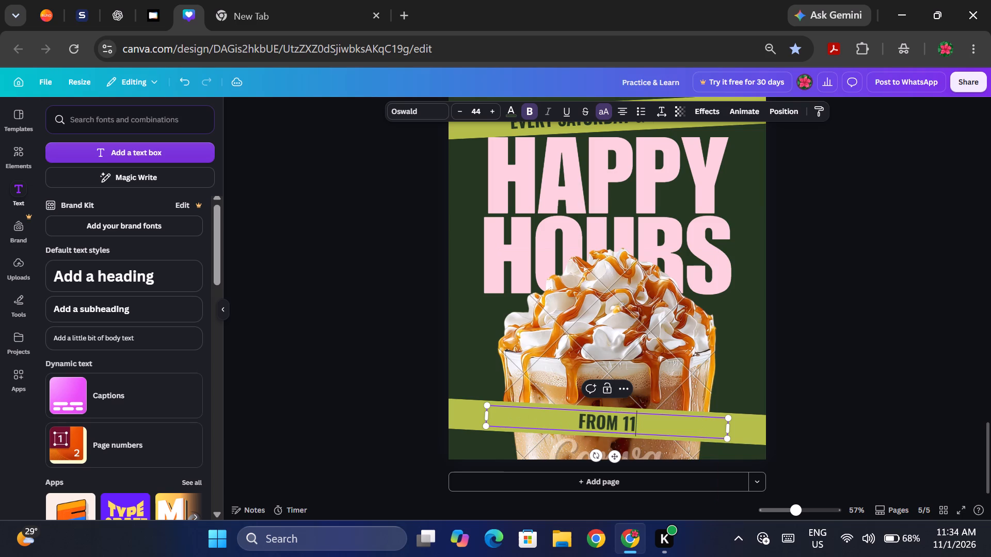
{"action": "type", "text": ":00"}
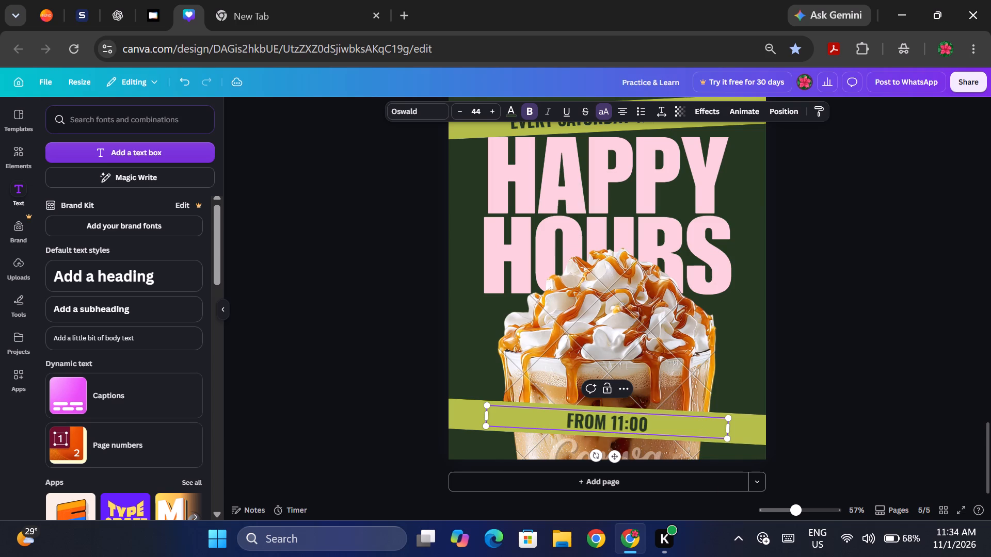
{"action": "key", "text": "space"}
{"action": "key", "text": "a"}
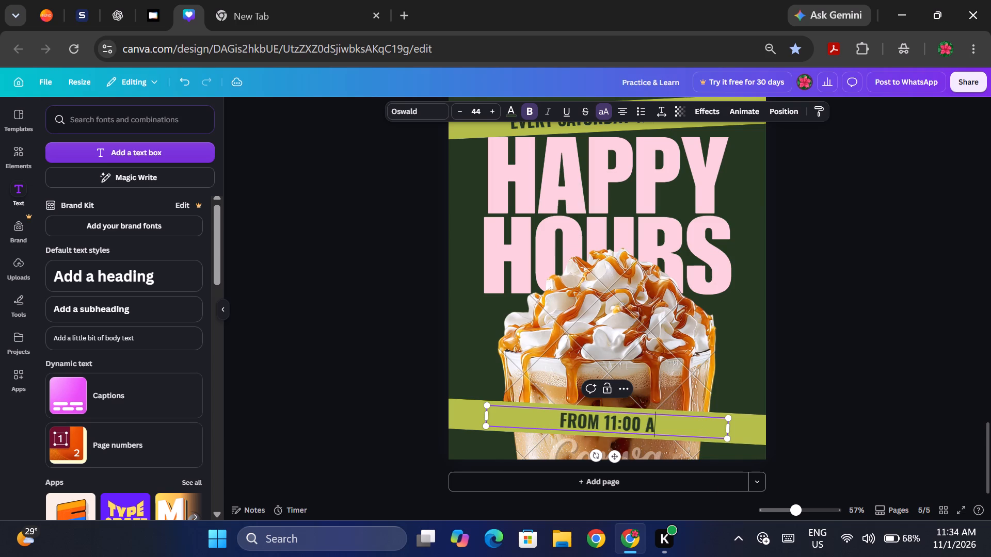
{"action": "type", "text": "m to"}
{"action": "key", "text": "space"}
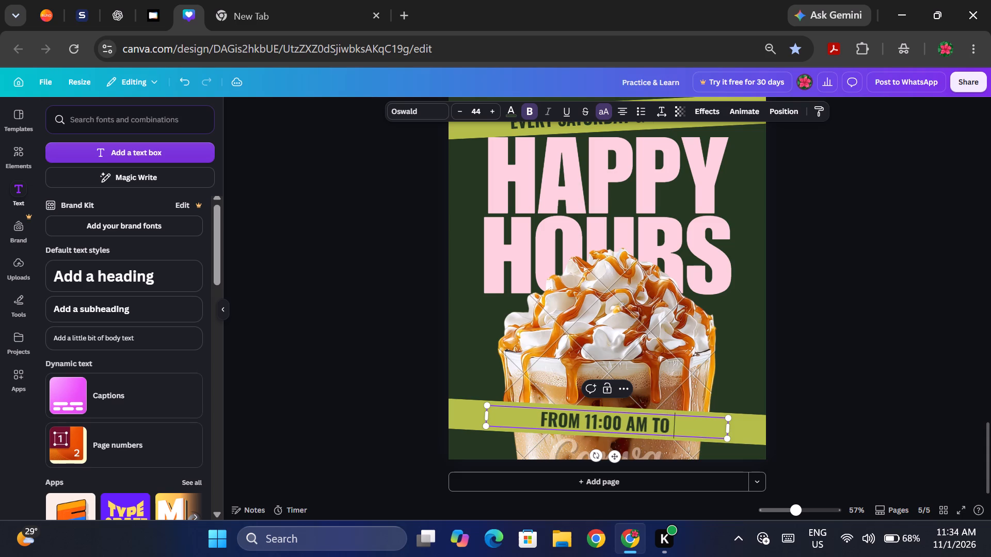
{"action": "key", "text": "1"}
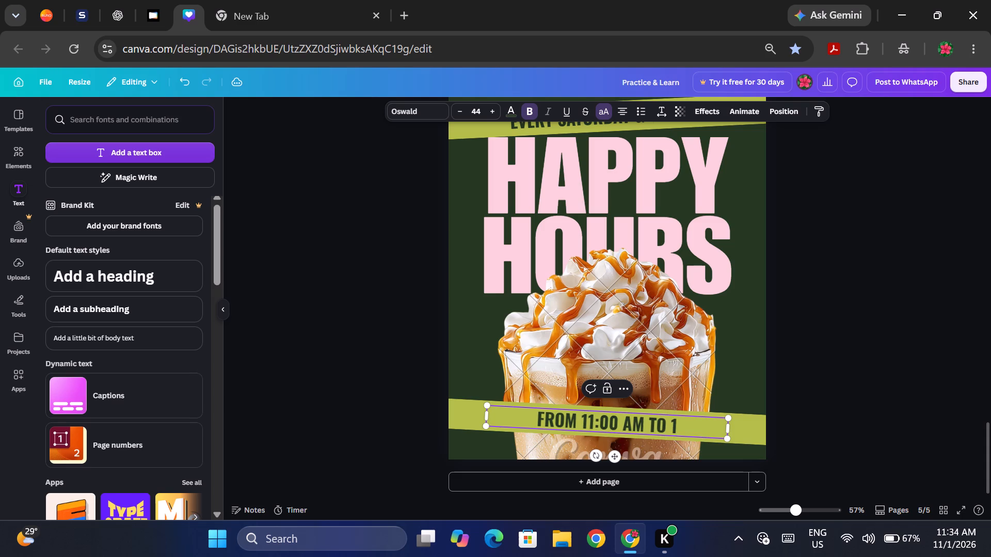
{"action": "key", "text": "shift+colon"}
{"action": "type", "text": "00"}
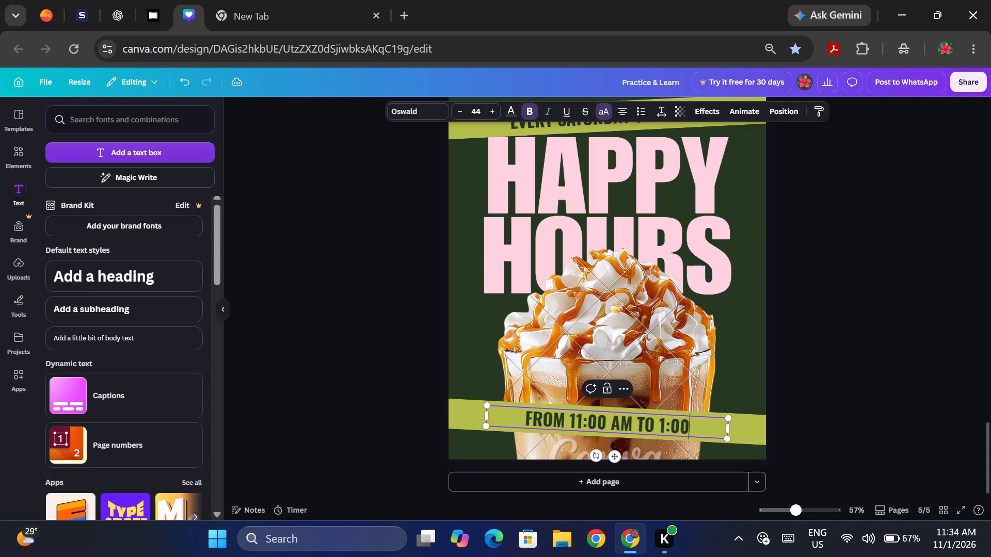
{"action": "key", "text": "space"}
{"action": "type", "text": "pm"}
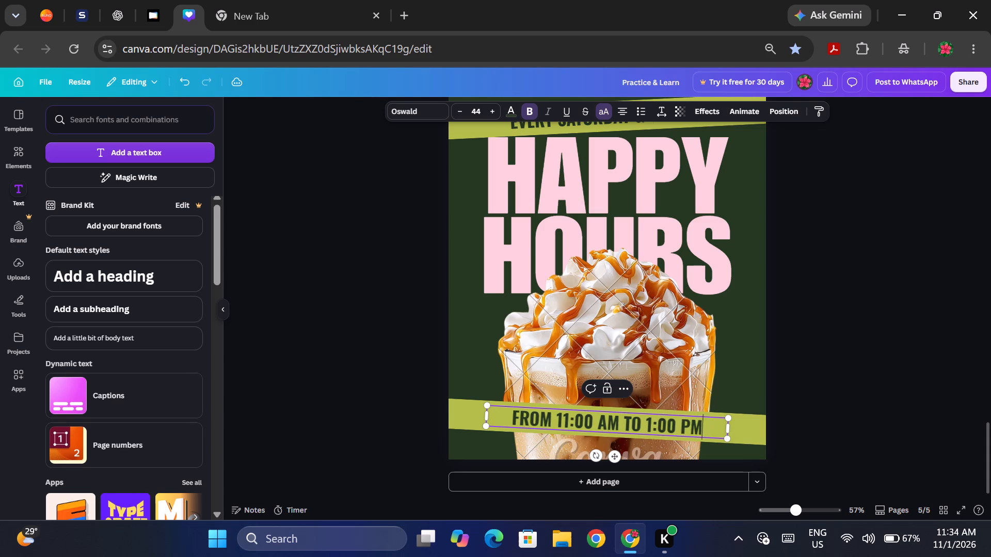
{"action": "left_click", "coordinate": [859, 358]}
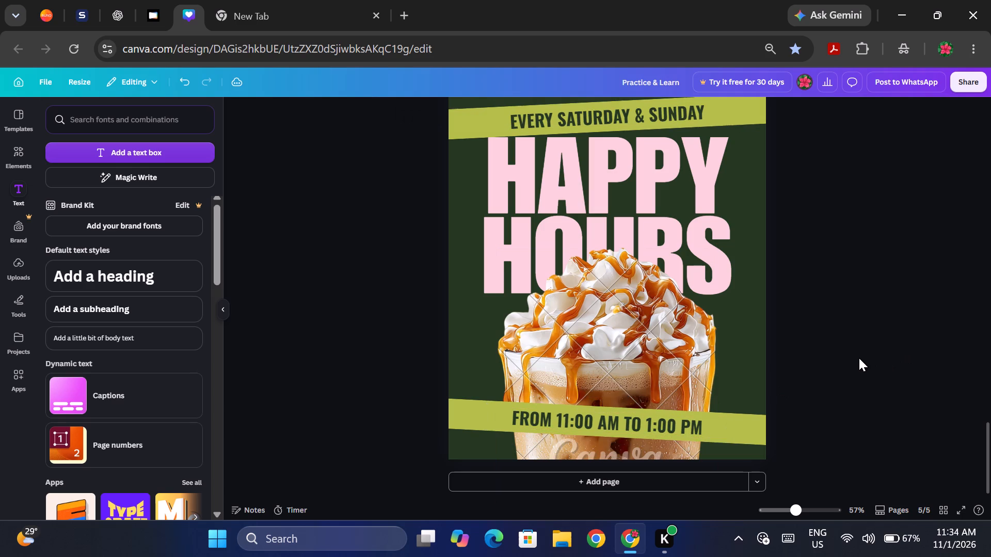
{"action": "right_click", "coordinate": [661, 425]}
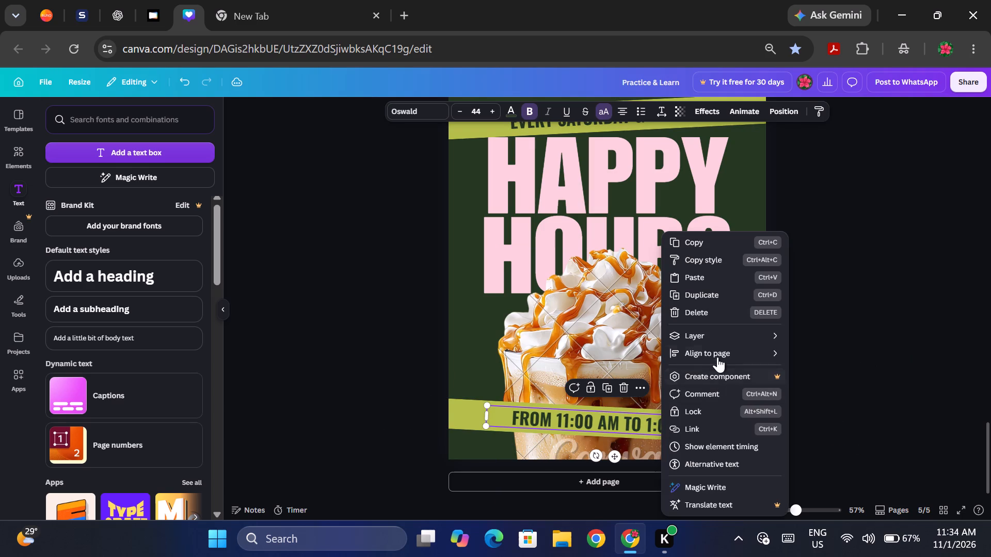
{"action": "left_click", "coordinate": [909, 352]}
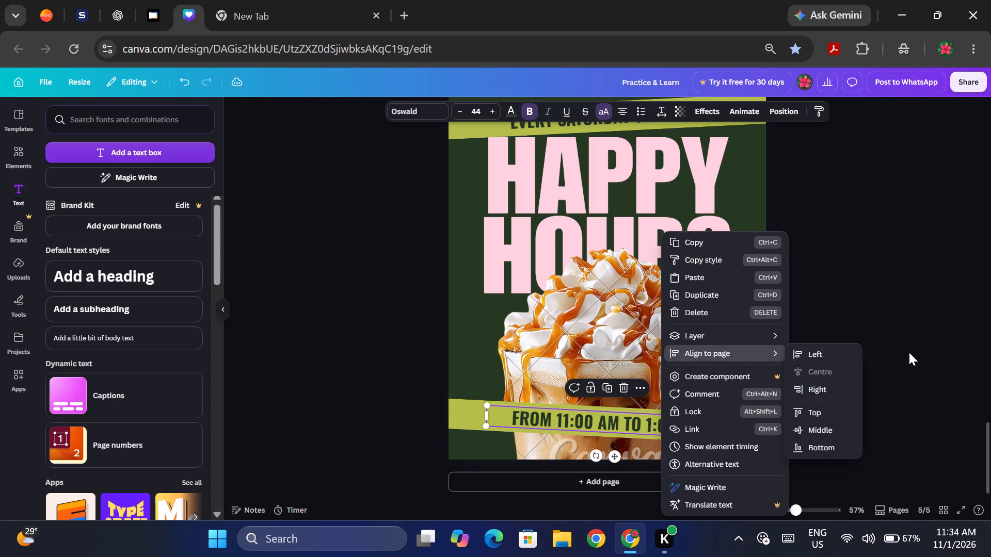
Search the graphics for "offer tag" and place the red scalloped badge over the cup's right side, just above the lower band.
{"action": "left_click", "coordinate": [24, 154]}
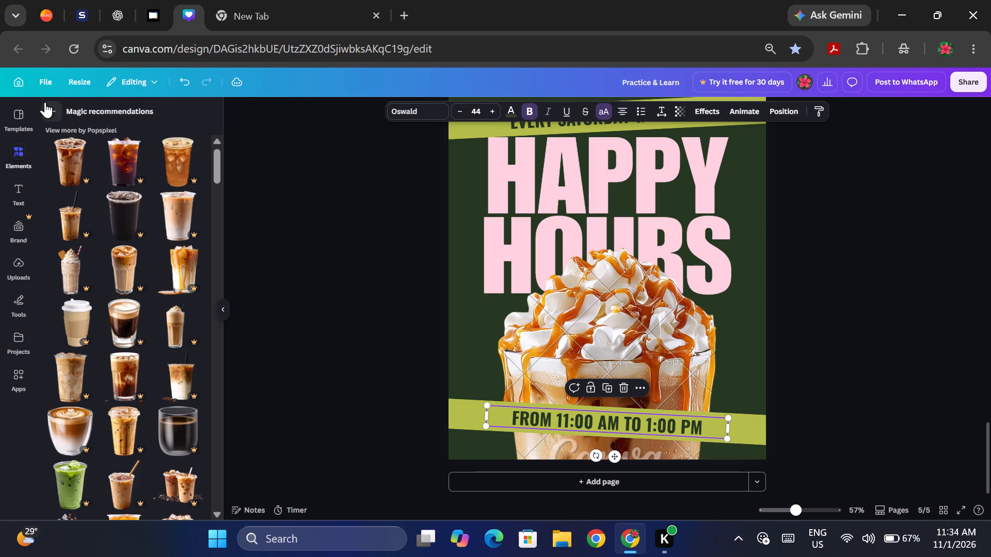
{"action": "left_click", "coordinate": [45, 102]}
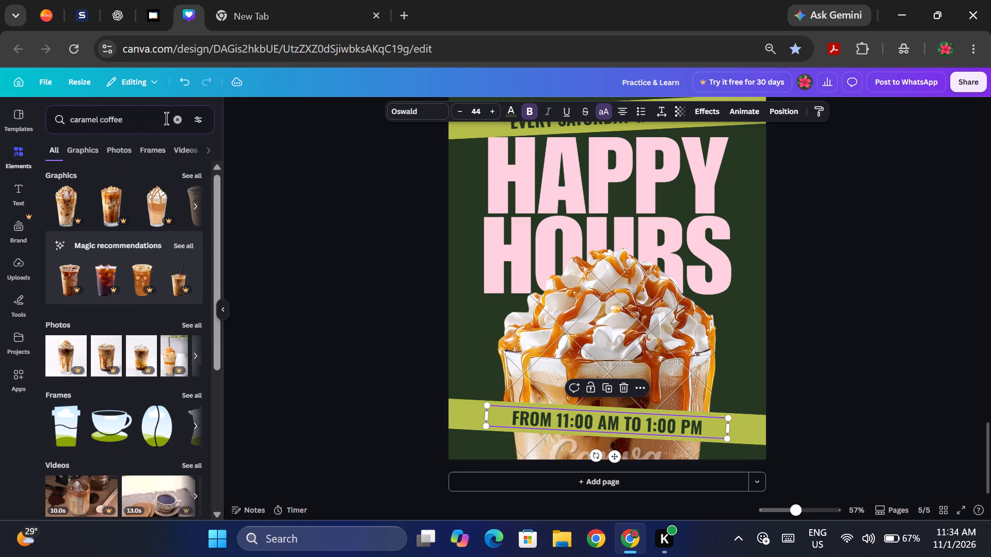
{"action": "left_click", "coordinate": [178, 118]}
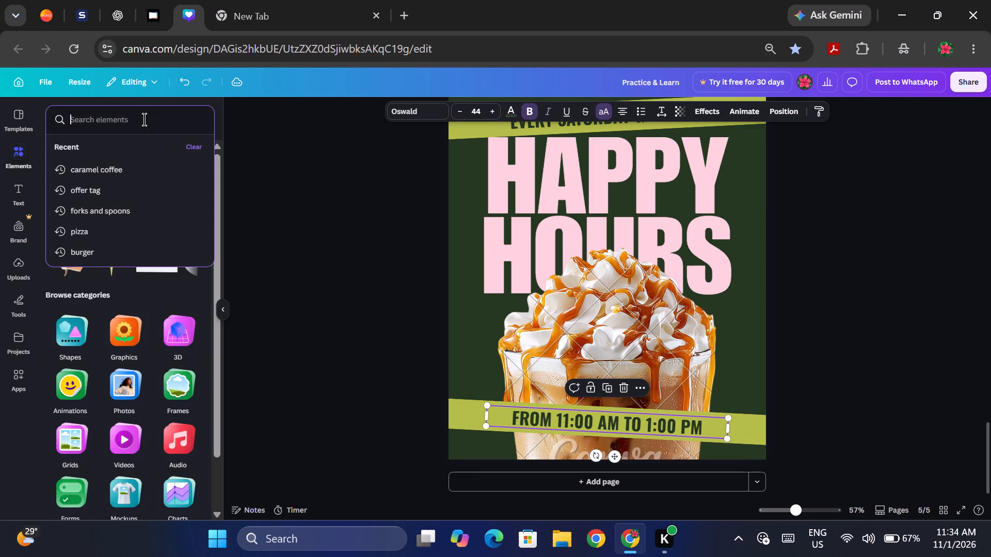
{"action": "type", "text": "offer tag"}
{"action": "key", "text": "Return"}
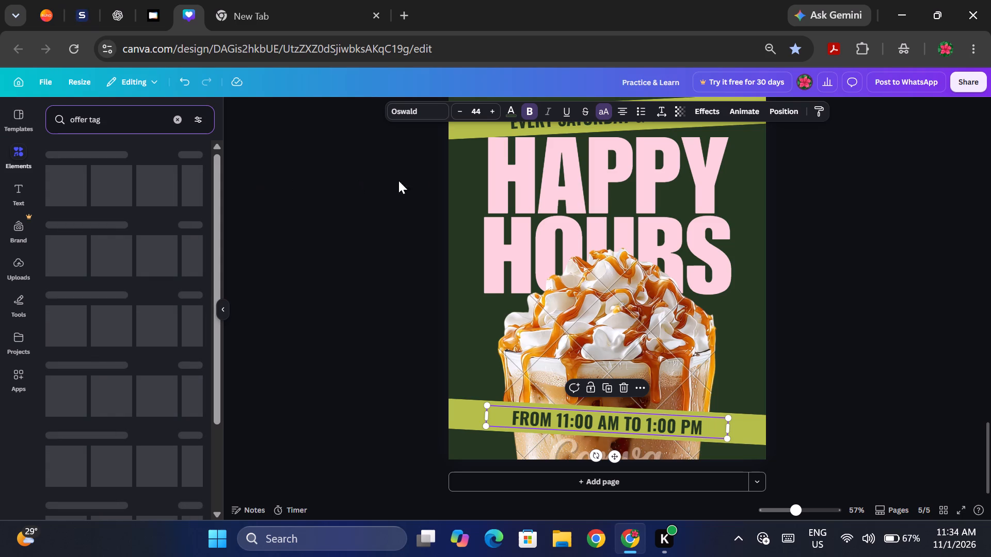
{"action": "left_click", "coordinate": [596, 197]}
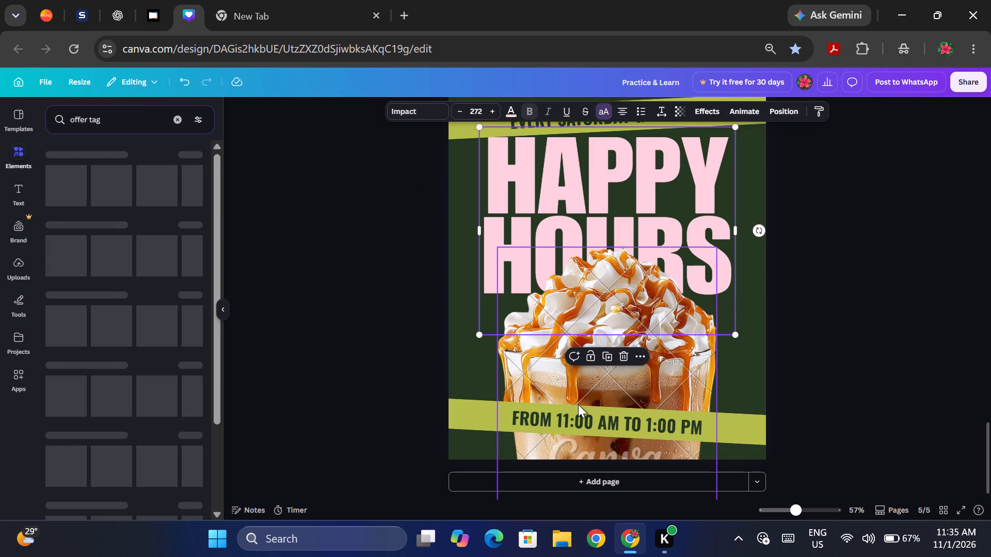
{"action": "left_click", "coordinate": [578, 416]}
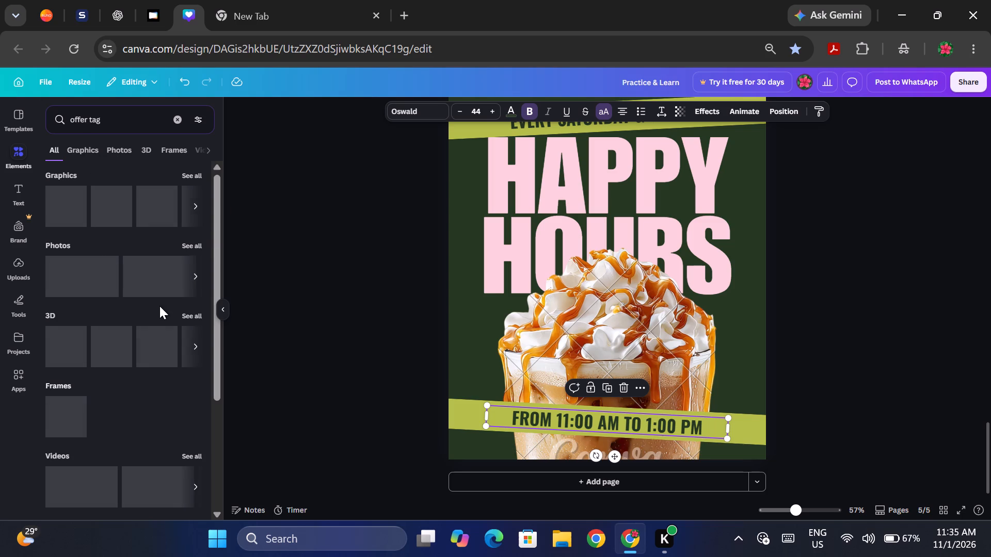
{"action": "scroll", "coordinate": [159, 306], "scroll_direction": "up", "scroll_amount": 1}
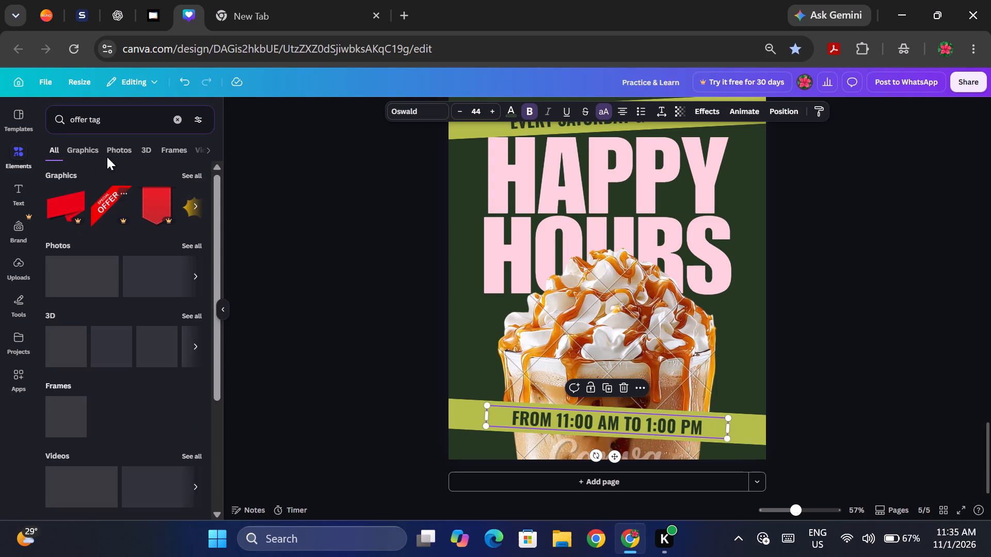
{"action": "left_click", "coordinate": [91, 149]}
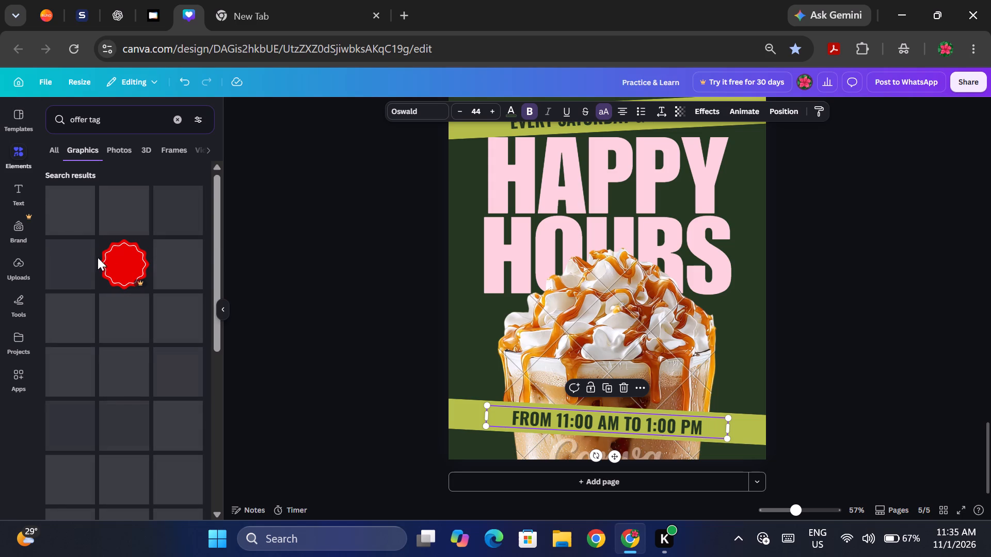
{"action": "left_click", "coordinate": [137, 265]}
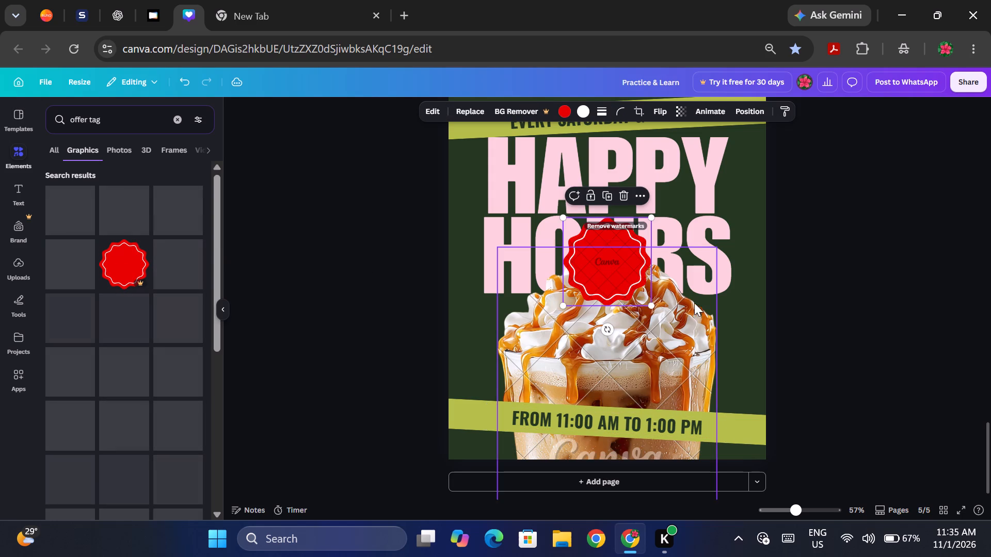
{"action": "left_click_drag", "start_coordinate": [595, 264], "coordinate": [682, 365]}
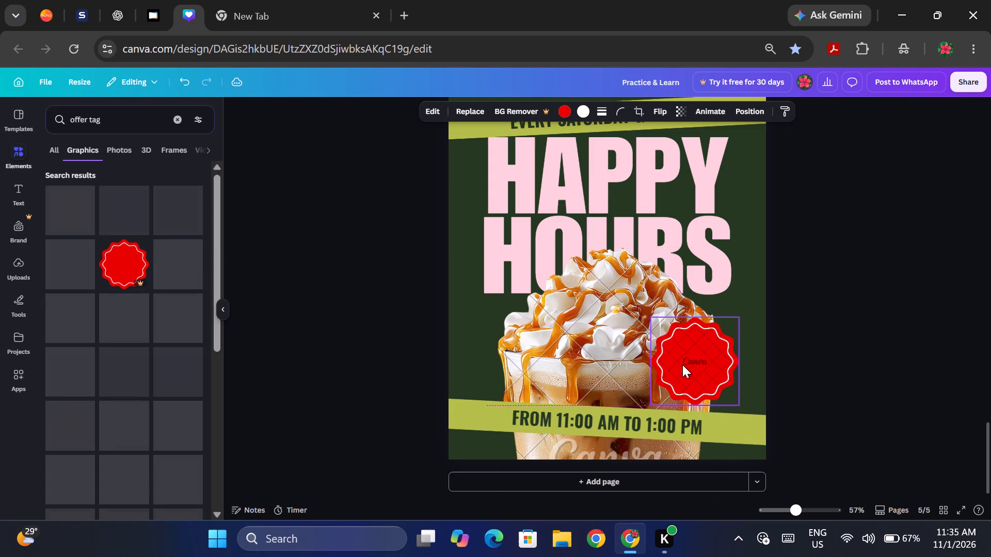
{"action": "left_click", "coordinate": [229, 315]}
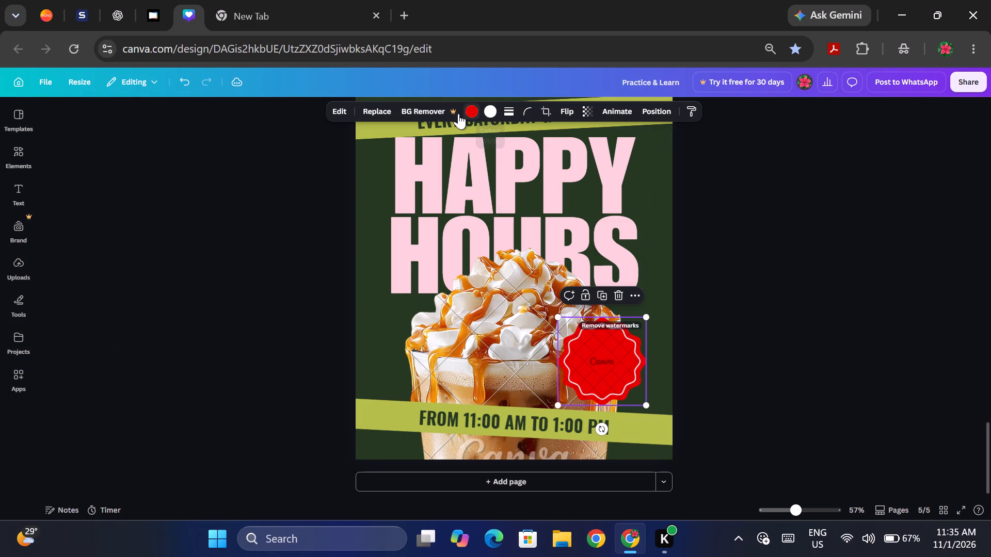
Recolour both the badge's red fill and its white outline to the heading's light pink.
{"action": "left_click", "coordinate": [474, 115]}
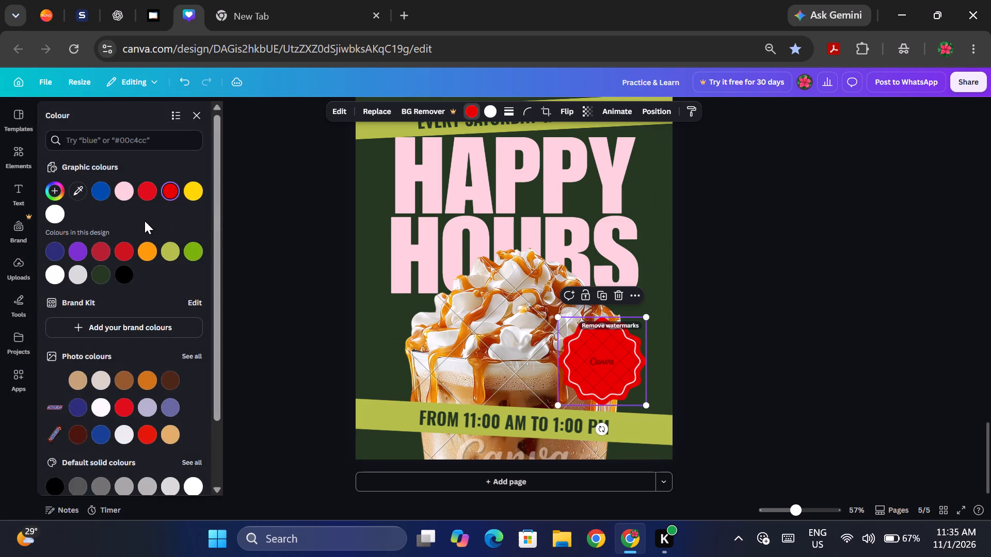
{"action": "left_click", "coordinate": [127, 199]}
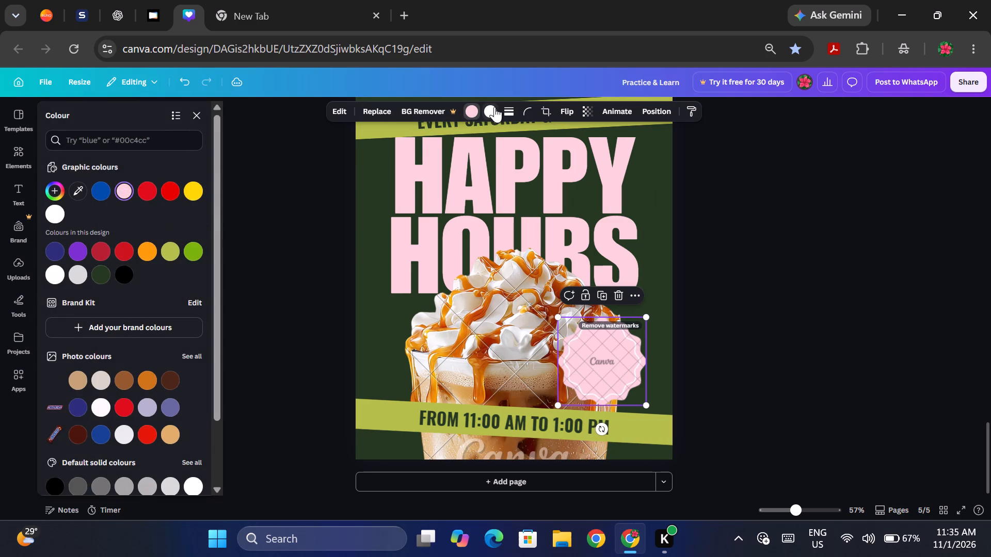
{"action": "left_click", "coordinate": [494, 107]}
{"action": "left_click", "coordinate": [130, 194]}
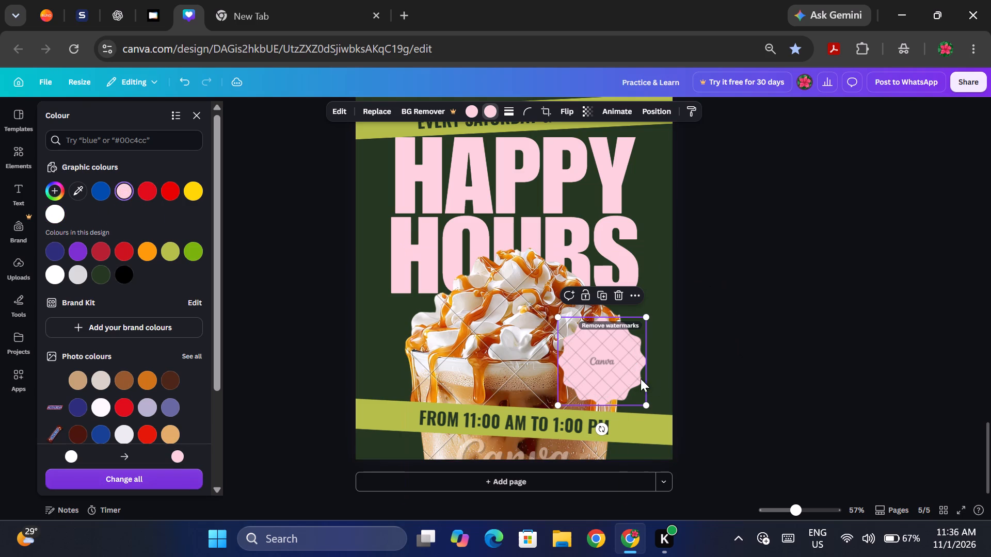
Shrink the pink badge slightly, tilt it clockwise, and position it over the glass's right edge, clear of the lower band.
{"action": "left_click_drag", "start_coordinate": [648, 315], "coordinate": [644, 322]}
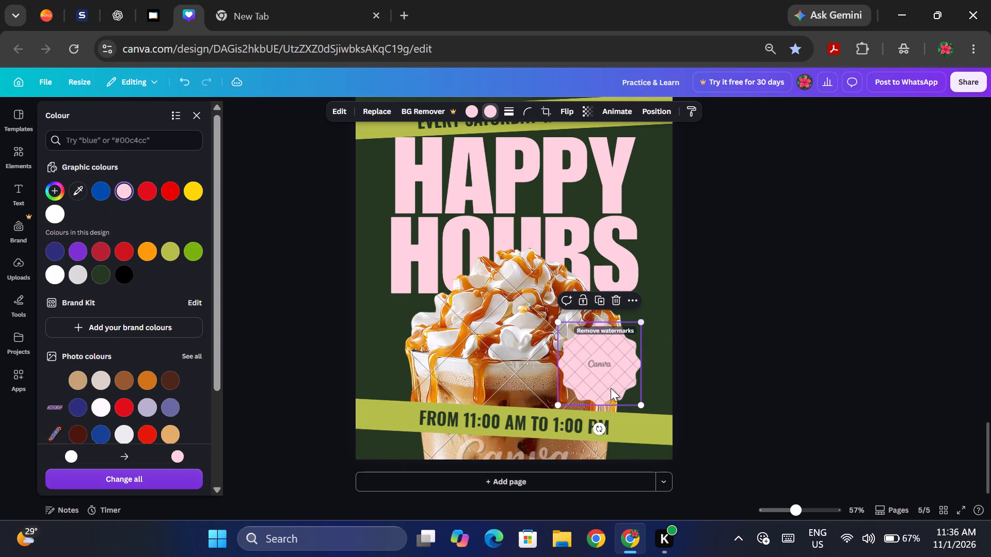
{"action": "left_click_drag", "start_coordinate": [601, 425], "coordinate": [585, 427]}
{"action": "left_click_drag", "start_coordinate": [585, 427], "coordinate": [584, 427]}
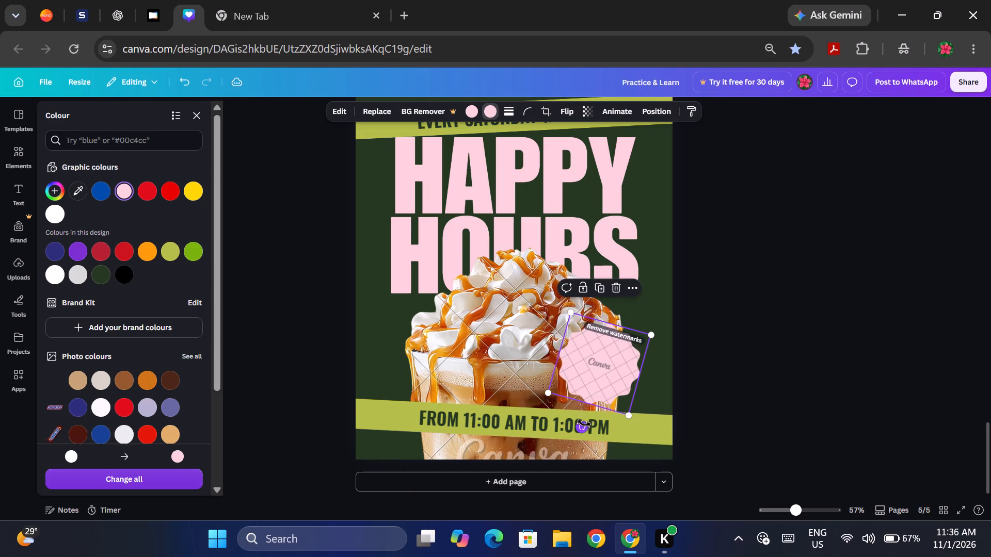
{"action": "left_click_drag", "start_coordinate": [579, 364], "coordinate": [595, 354]}
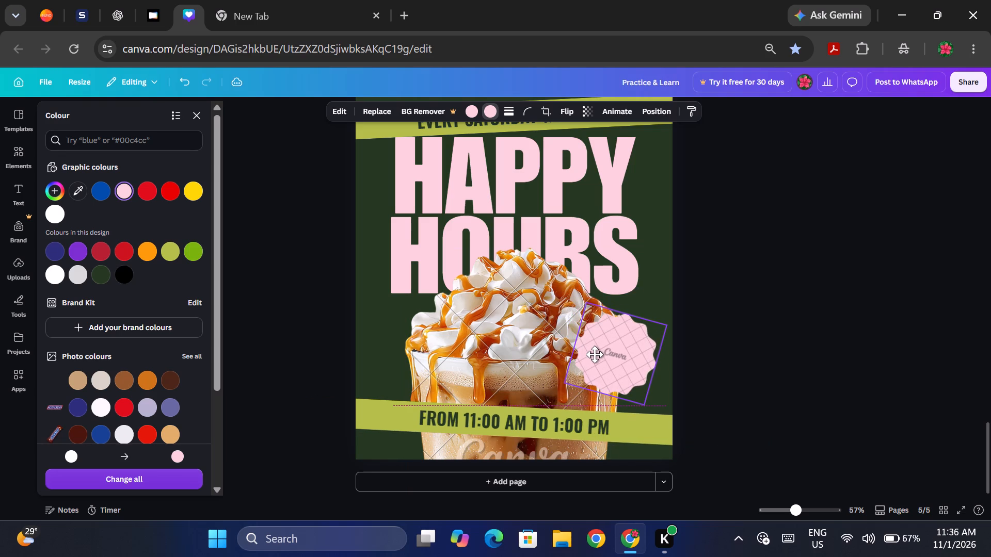
{"action": "left_click_drag", "start_coordinate": [595, 354], "coordinate": [590, 359]}
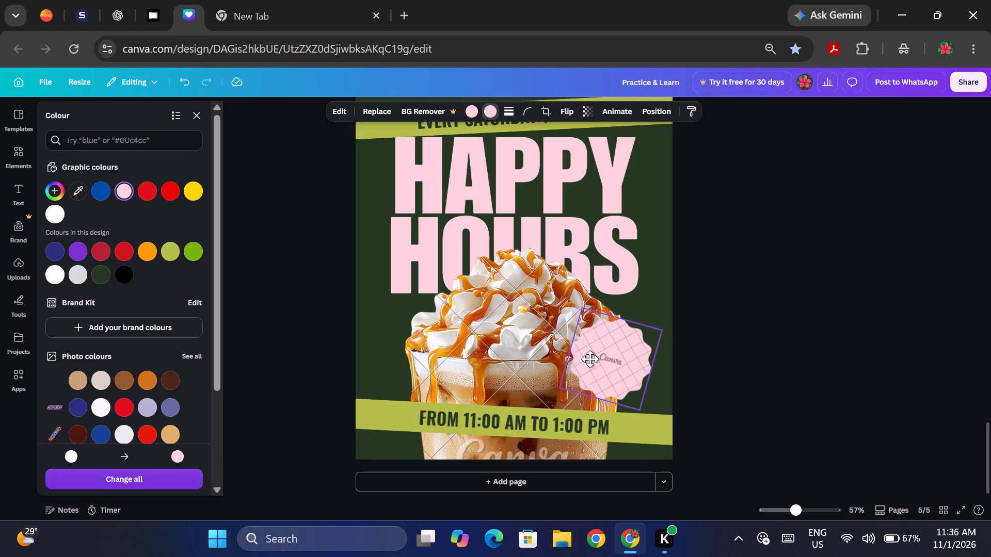
{"action": "left_click_drag", "start_coordinate": [590, 359], "coordinate": [590, 356]}
{"action": "left_click", "coordinate": [806, 330]}
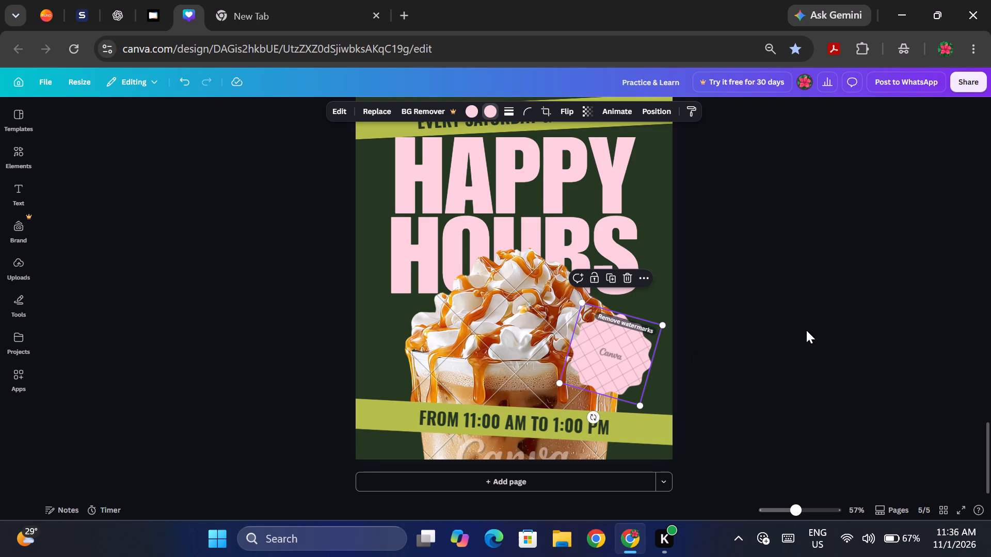
{"action": "left_click", "coordinate": [806, 330]}
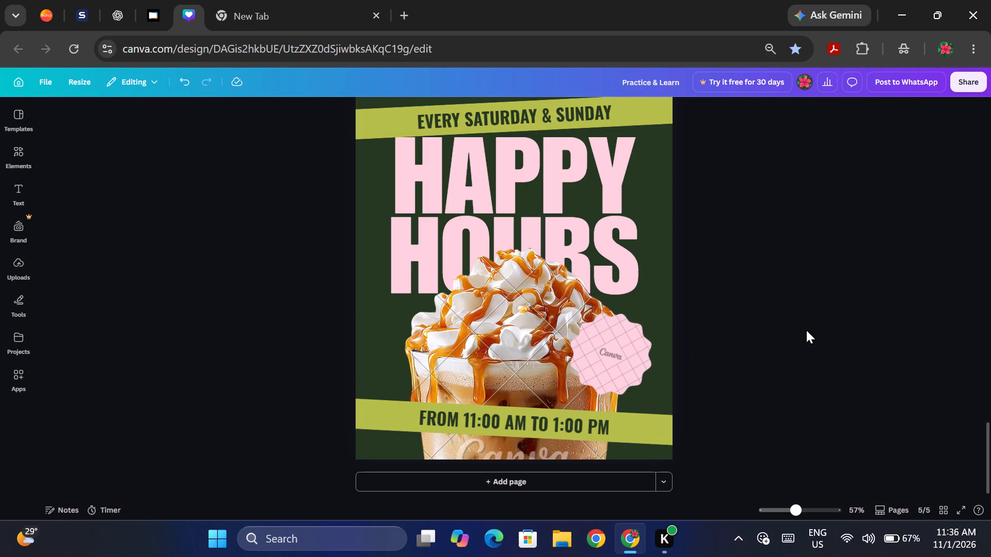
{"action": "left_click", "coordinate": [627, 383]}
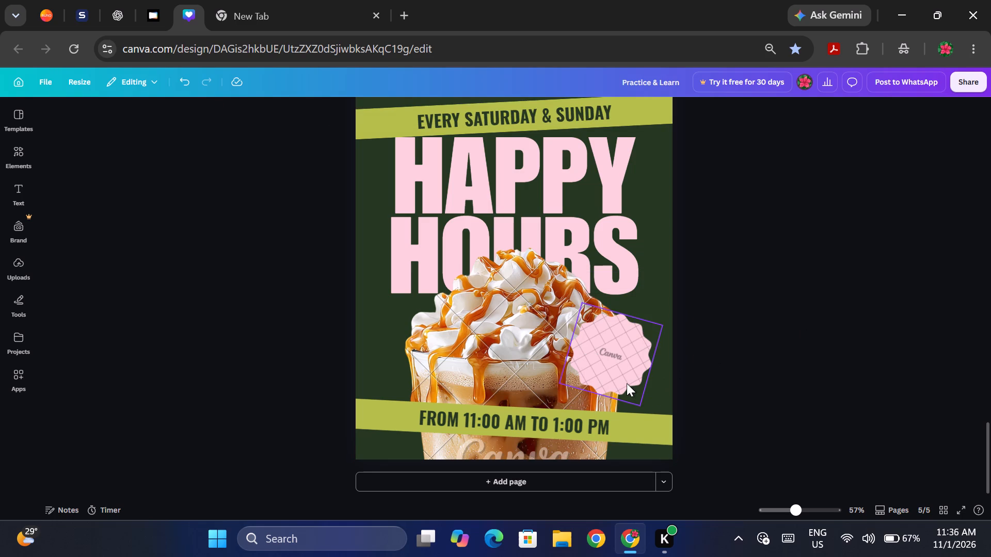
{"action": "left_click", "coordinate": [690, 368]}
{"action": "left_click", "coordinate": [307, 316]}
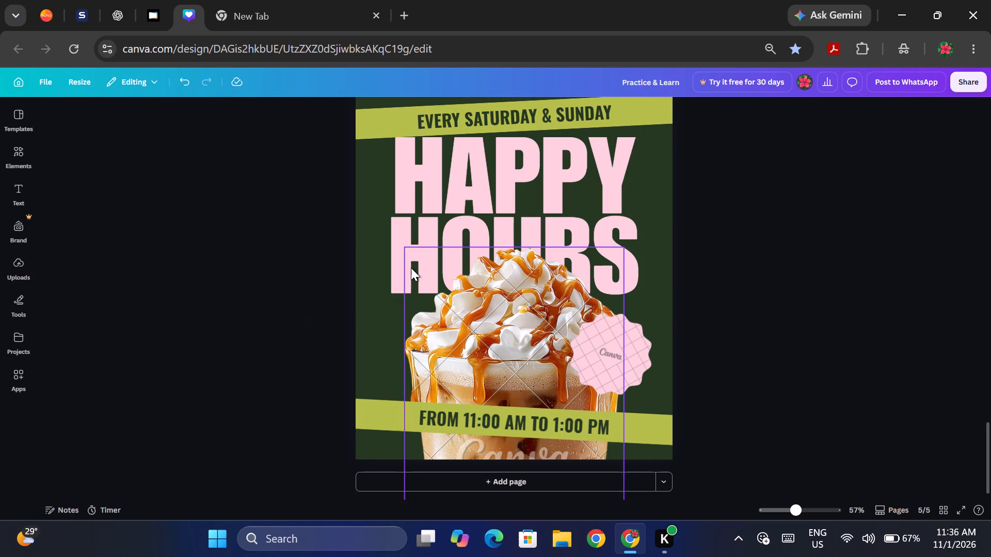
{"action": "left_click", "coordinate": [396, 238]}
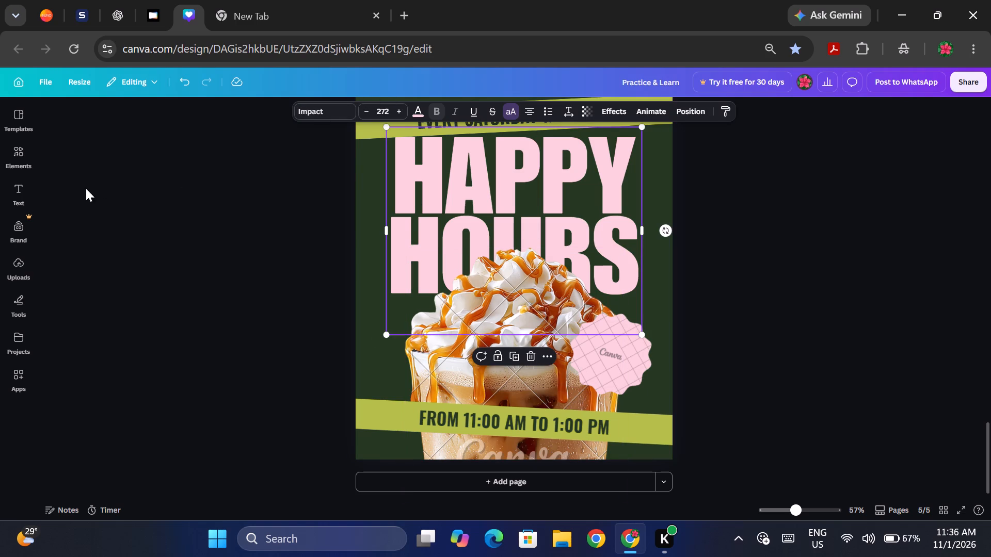
Add a subheading text reading "25%OFF" to the poster.
{"action": "left_click", "coordinate": [9, 190]}
{"action": "left_click", "coordinate": [108, 300]}
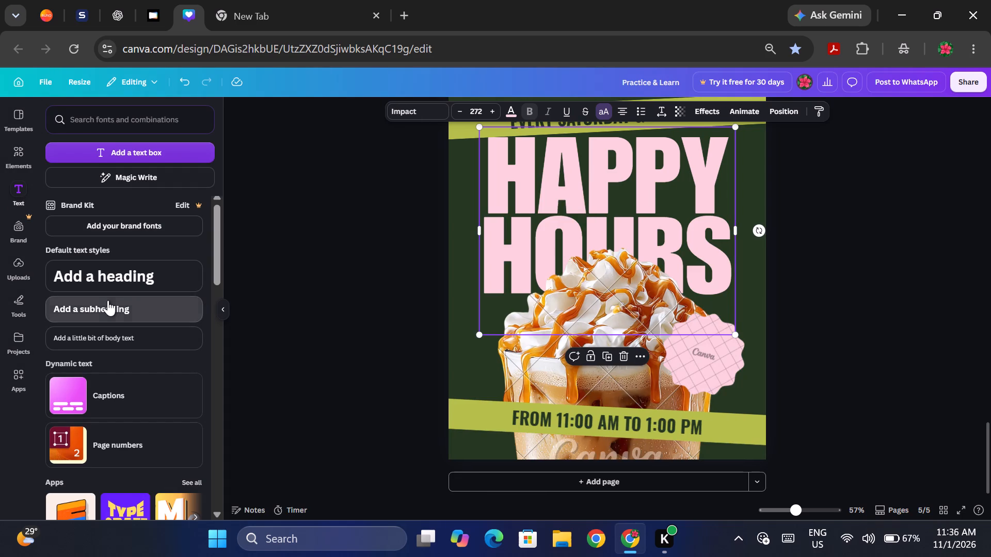
{"action": "type", "text": "25"}
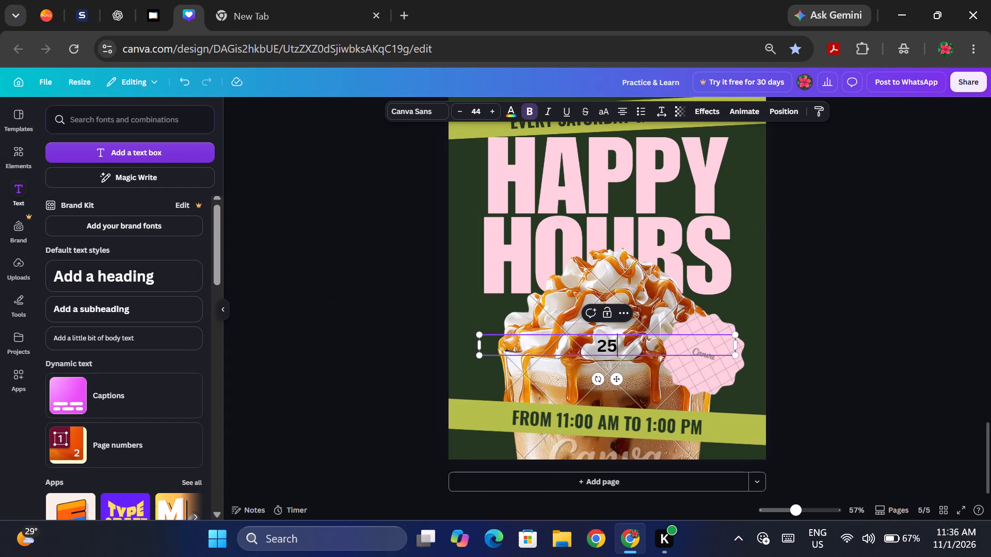
{"action": "key", "text": "shift+percent"}
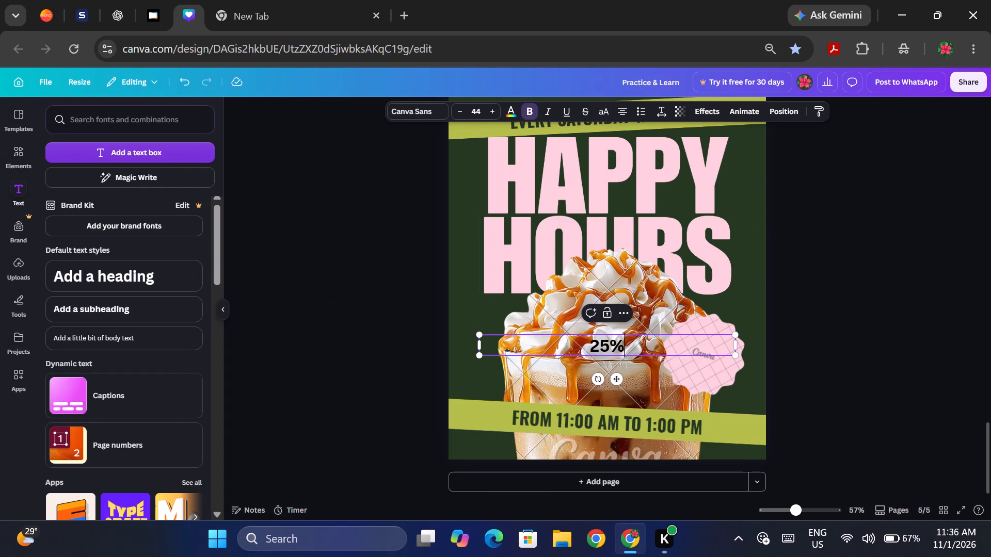
{"action": "key", "text": "shift+o"}
{"action": "type", "text": "FF"}
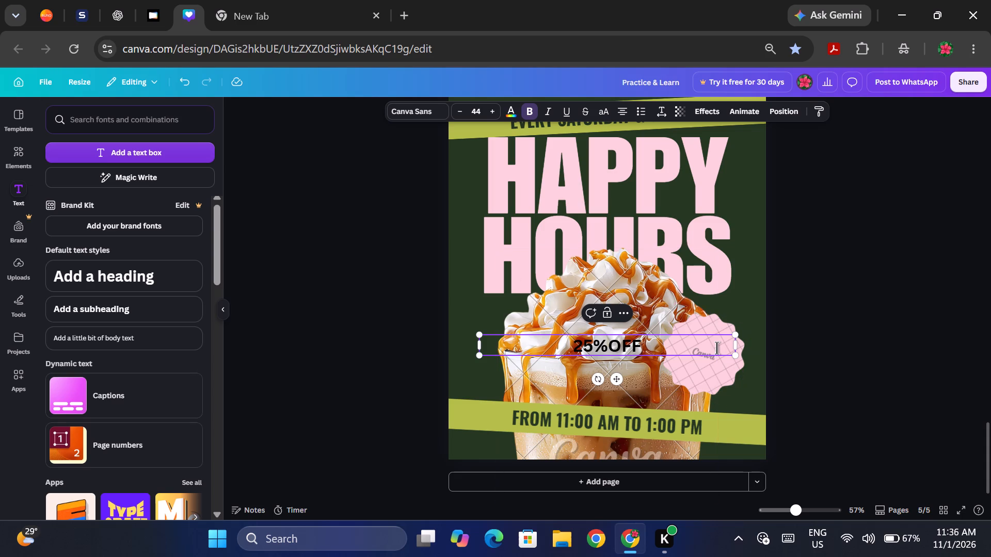
Narrow the "25%OFF" text box to fit the words stacked on two lines, with "OFF" below "25%".
{"action": "left_click_drag", "start_coordinate": [736, 345], "coordinate": [581, 348]}
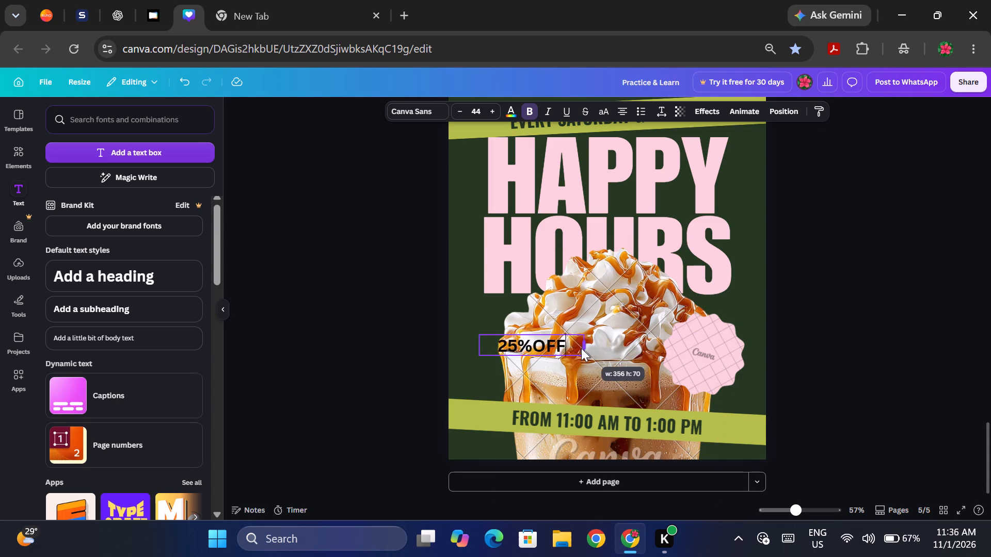
{"action": "left_click_drag", "start_coordinate": [581, 348], "coordinate": [521, 348]}
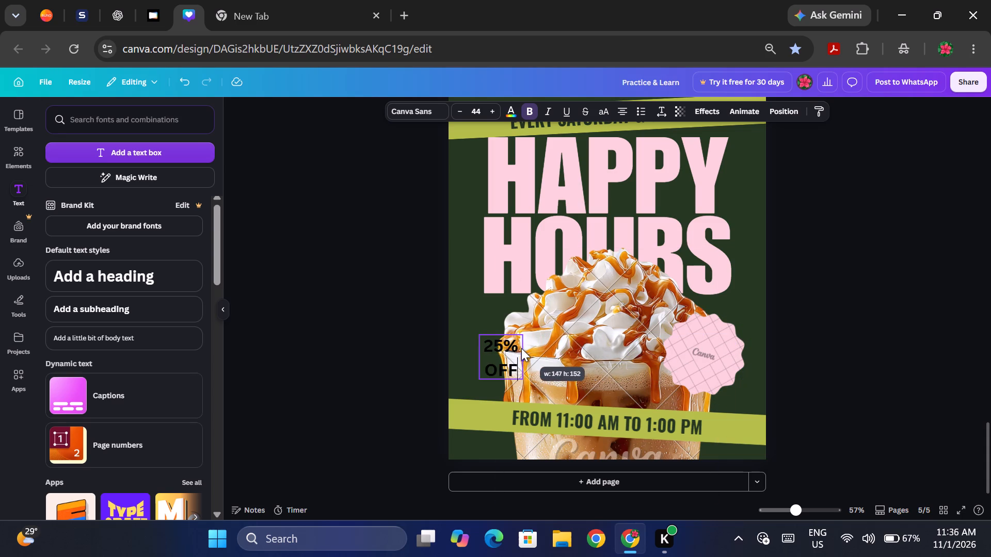
{"action": "left_click_drag", "start_coordinate": [521, 348], "coordinate": [516, 348]}
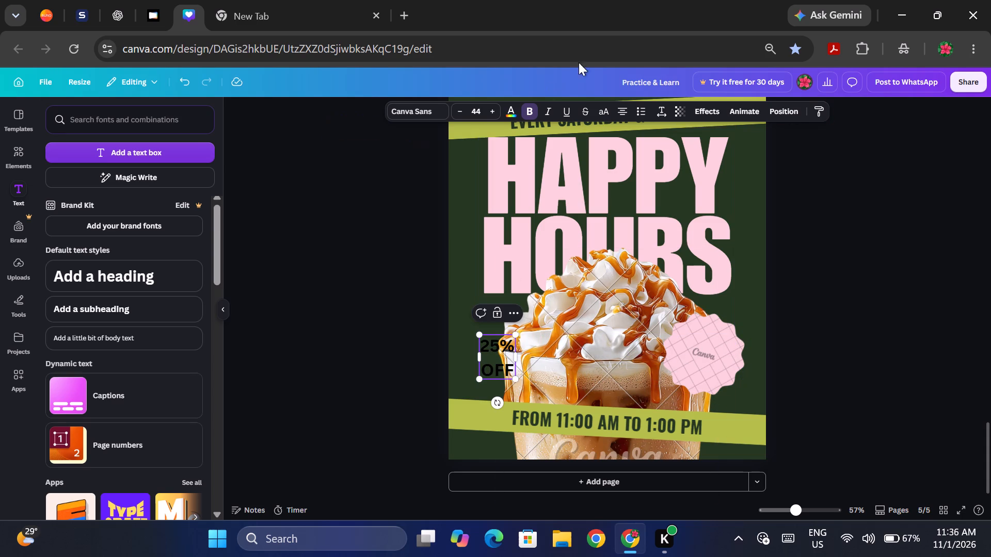
Set the line spacing of the "25% OFF" text to 0.89.
{"action": "left_click", "coordinate": [660, 108]}
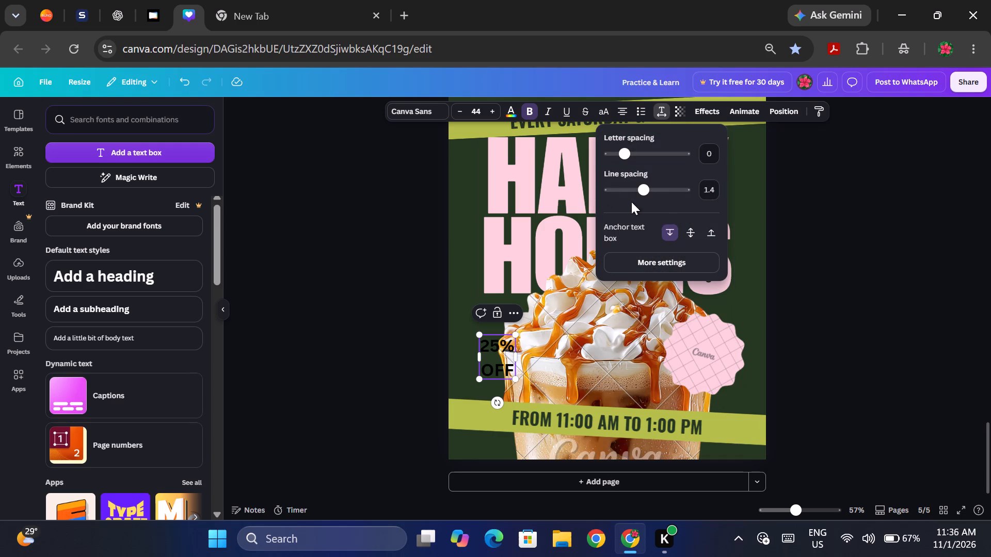
{"action": "left_click_drag", "start_coordinate": [640, 193], "coordinate": [628, 193]}
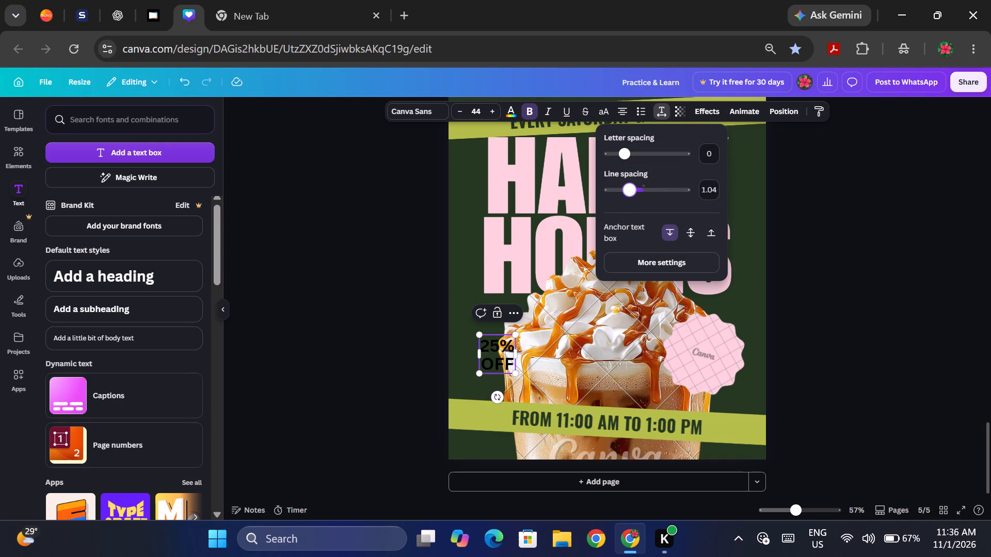
{"action": "left_click_drag", "start_coordinate": [628, 193], "coordinate": [624, 193]}
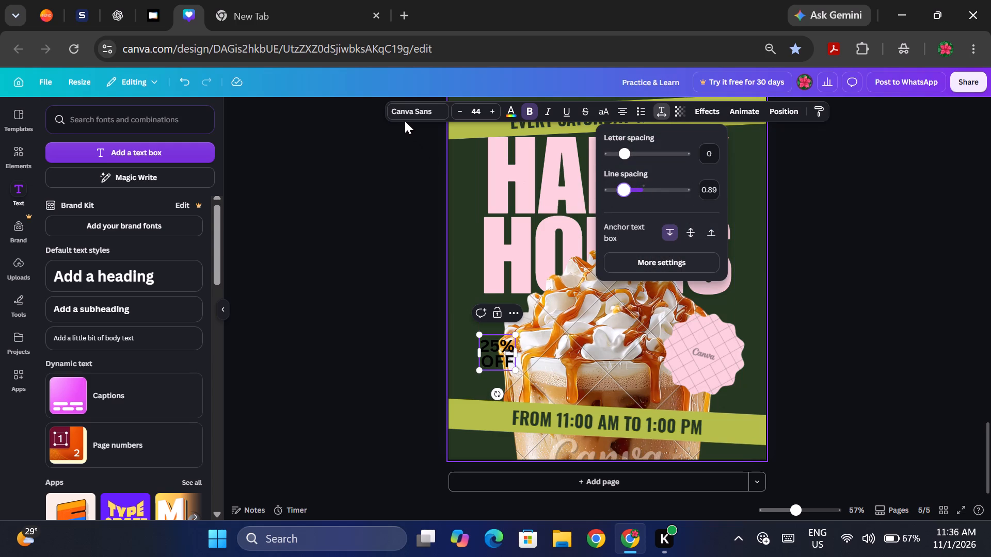
Set the "25% OFF" text in the Impact font, comparing Oswald and Anton, and narrow its box to fit the words.
{"action": "left_click", "coordinate": [406, 117]}
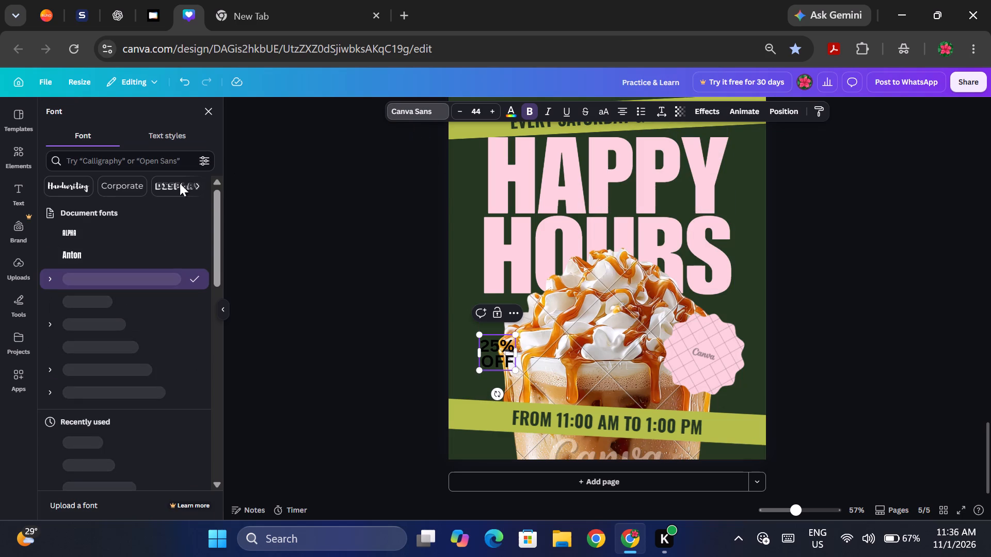
{"action": "left_click", "coordinate": [77, 302]}
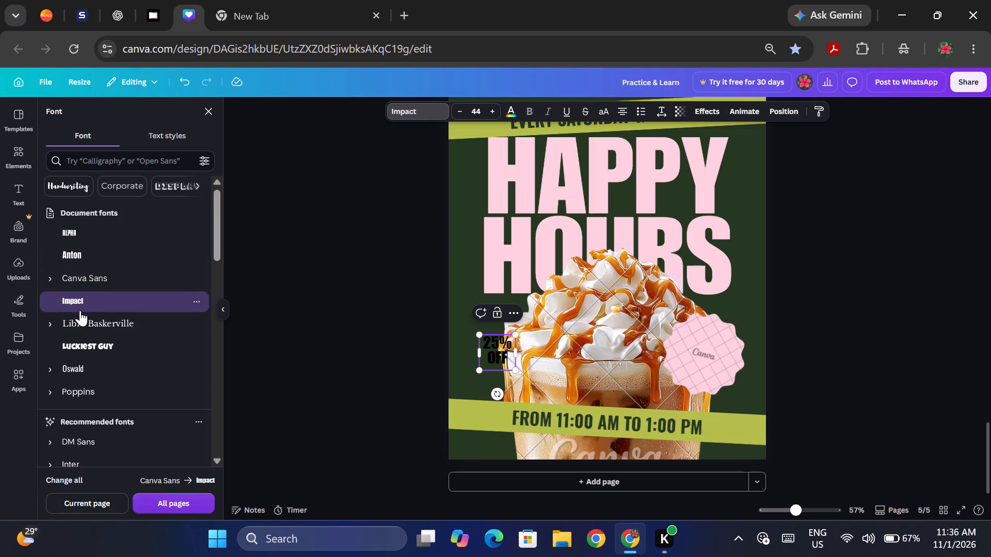
{"action": "left_click", "coordinate": [81, 364]}
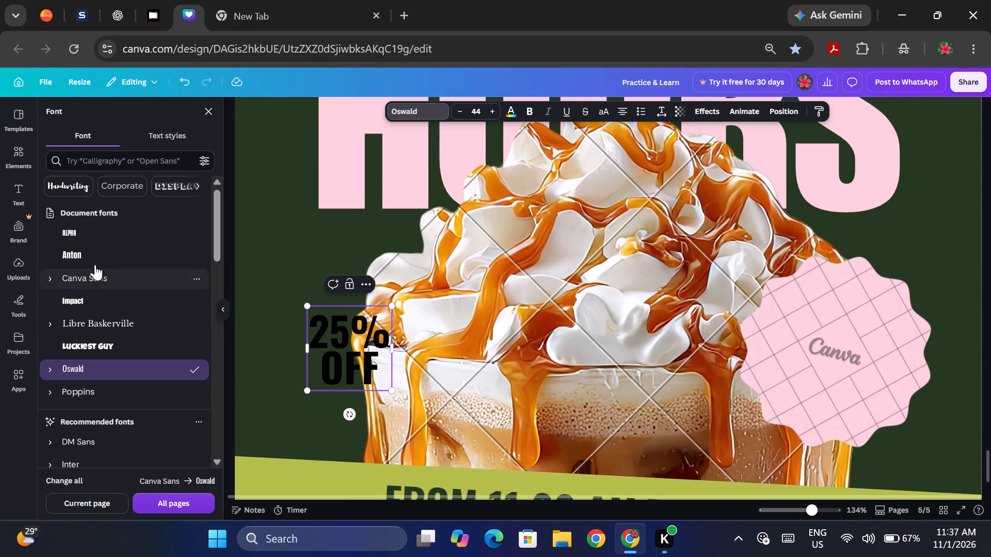
{"action": "left_click", "coordinate": [95, 259]}
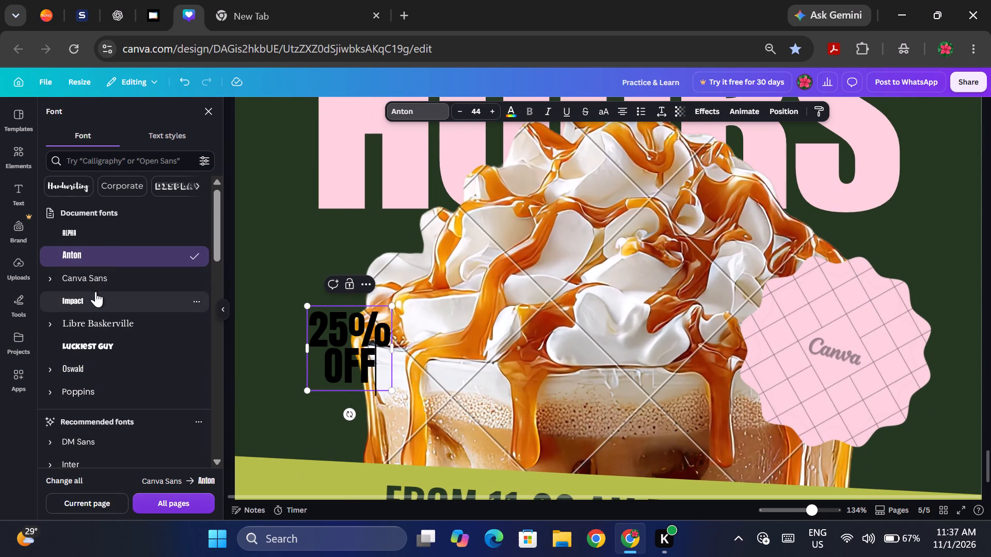
{"action": "left_click", "coordinate": [95, 291]}
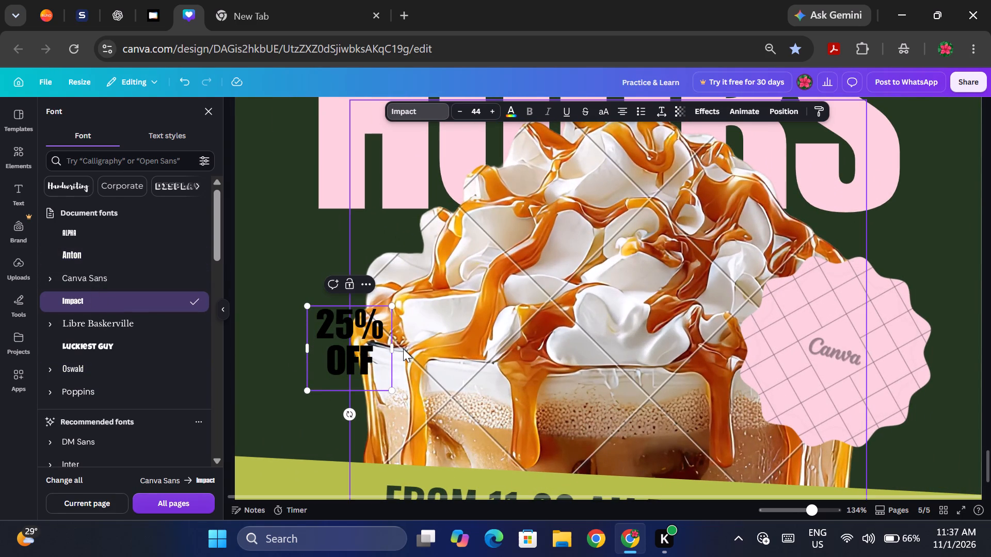
{"action": "left_click_drag", "start_coordinate": [394, 345], "coordinate": [380, 341]}
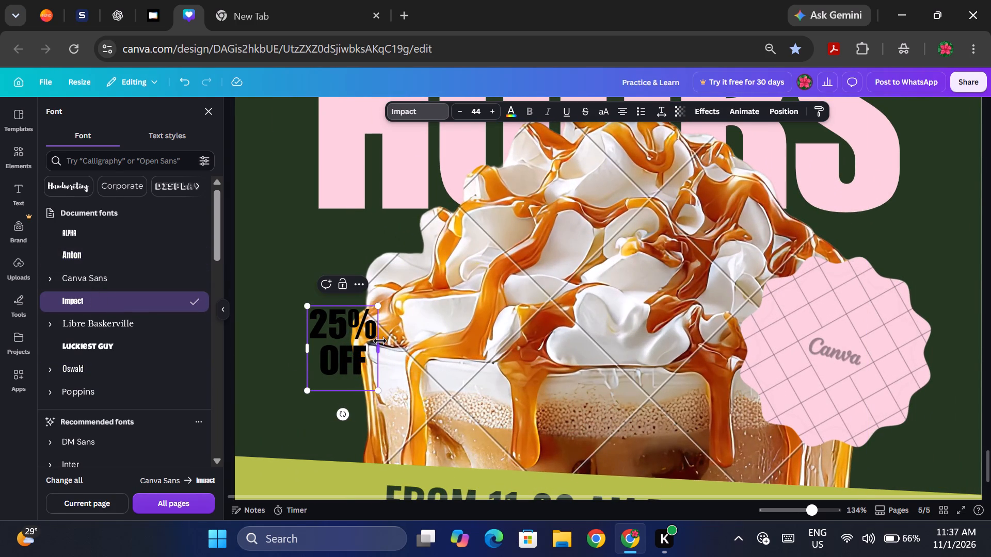
{"action": "left_click", "coordinate": [282, 260]}
Recolour the "25% OFF" text to the dark green used by the poster background.
{"action": "left_click", "coordinate": [333, 319]}
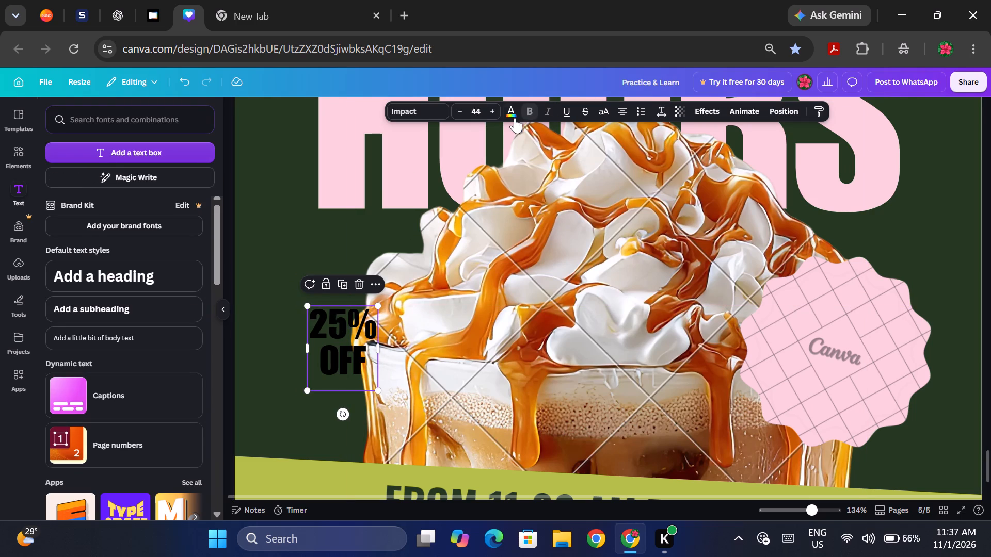
{"action": "left_click", "coordinate": [513, 118]}
{"action": "left_click", "coordinate": [201, 186]}
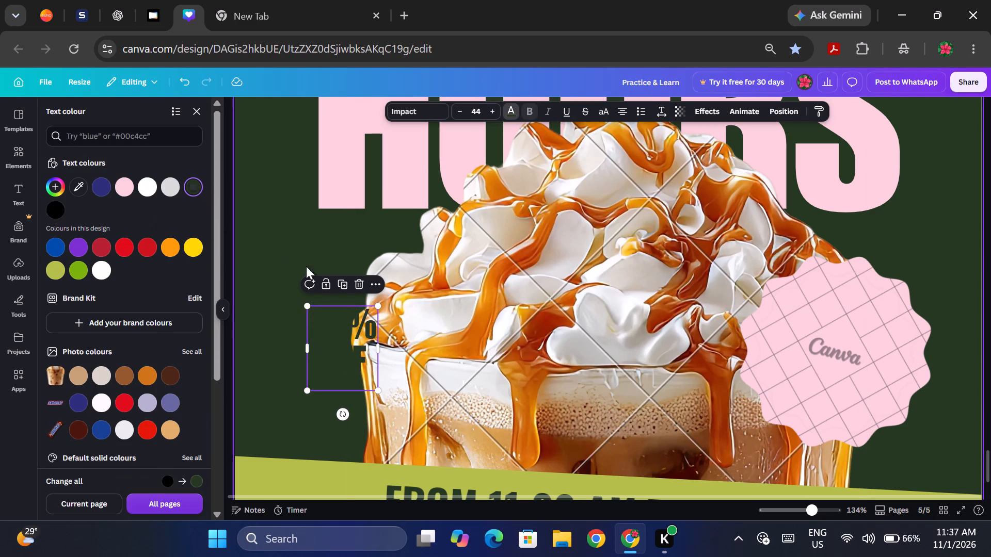
Move the "25% OFF" text onto the pink badge and enlarge it to about size 84.3 to fill the badge.
{"action": "left_click_drag", "start_coordinate": [357, 341], "coordinate": [791, 358]}
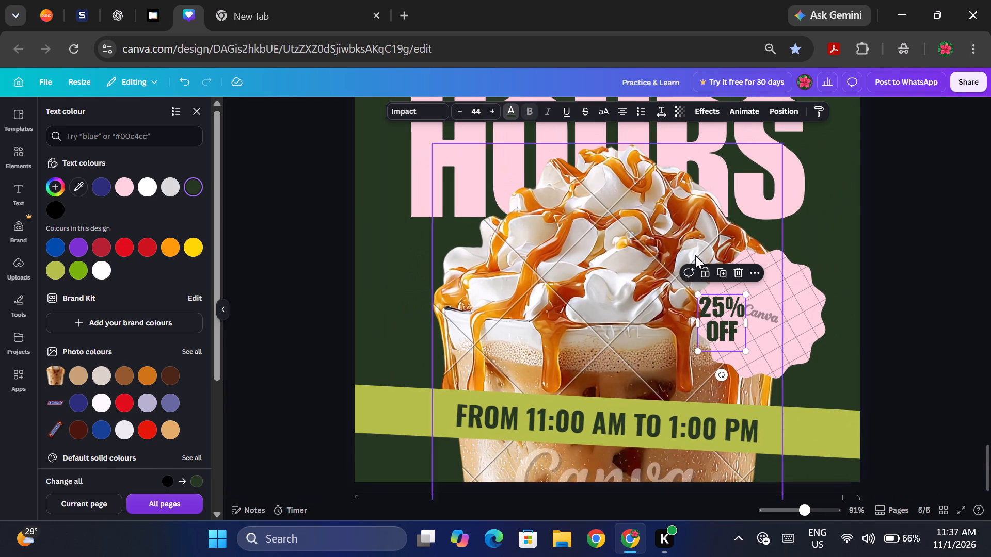
{"action": "left_click", "coordinate": [990, 296]}
{"action": "left_click_drag", "start_coordinate": [732, 368], "coordinate": [776, 338]}
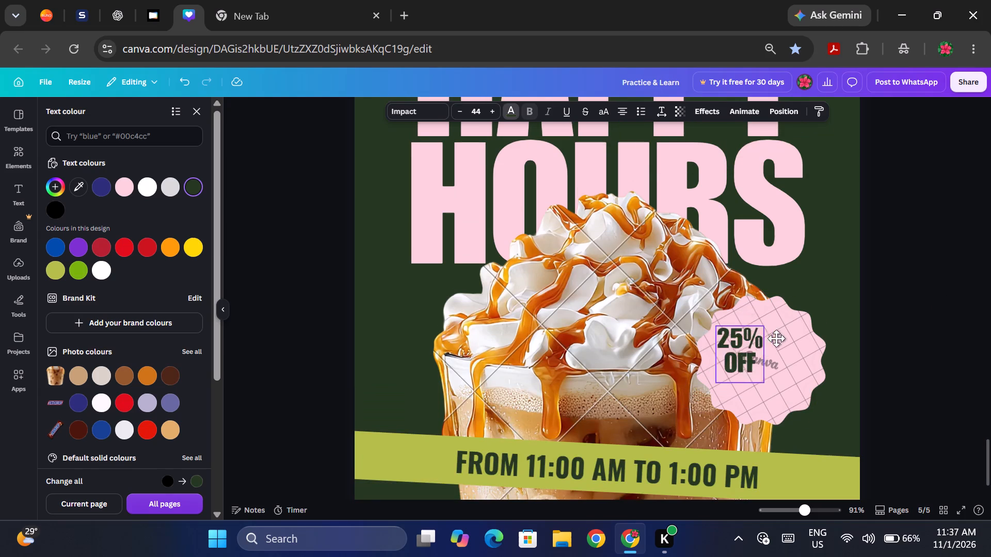
{"action": "left_click_drag", "start_coordinate": [776, 338], "coordinate": [827, 280]}
{"action": "left_click", "coordinate": [908, 308]}
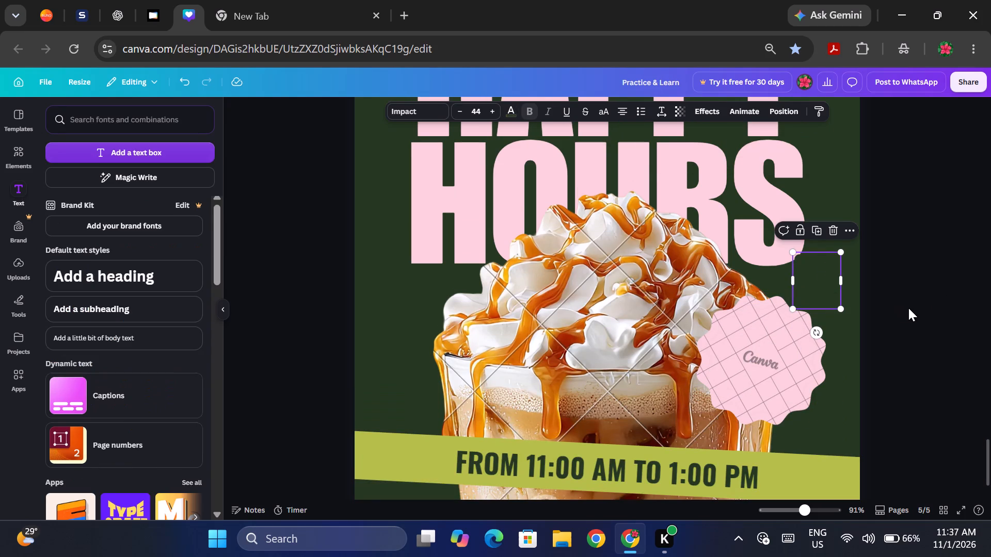
{"action": "left_click", "coordinate": [921, 302]}
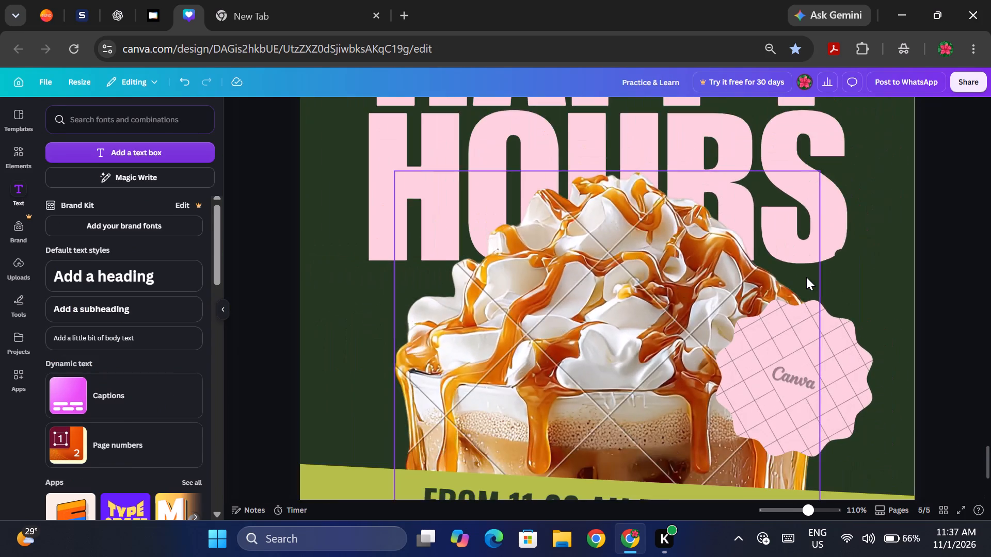
{"action": "left_click_drag", "start_coordinate": [806, 277], "coordinate": [747, 338]}
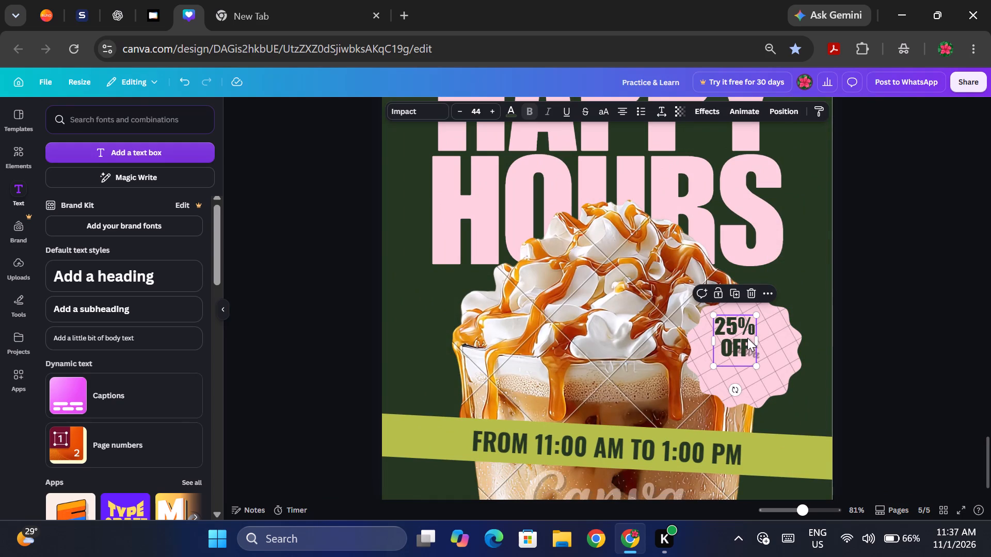
{"action": "left_click_drag", "start_coordinate": [758, 366], "coordinate": [819, 394]}
Rotate the "25% OFF" text to 15.6°, copying the rotation angle of the pink badge.
{"action": "left_click", "coordinate": [696, 357]}
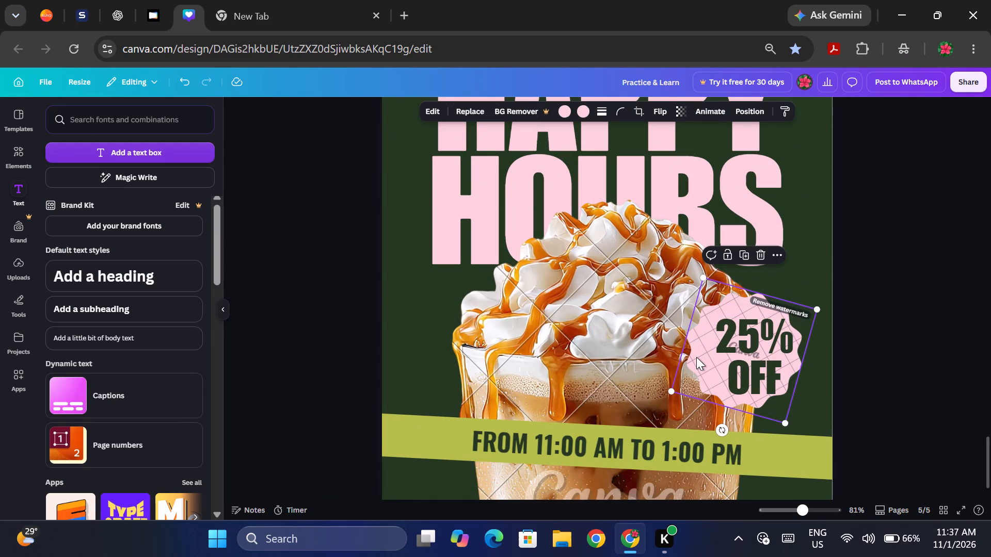
{"action": "right_click", "coordinate": [696, 357]}
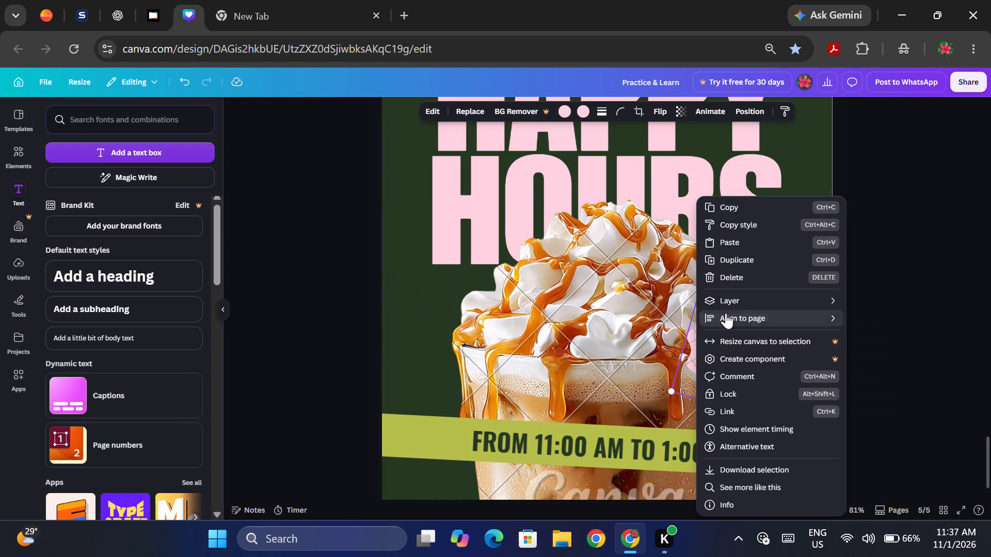
{"action": "left_click", "coordinate": [892, 379]}
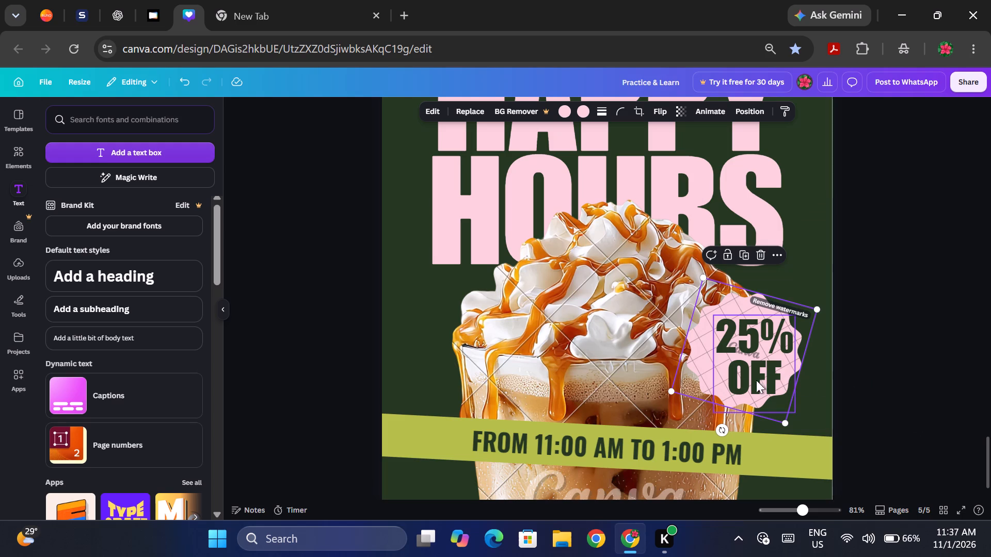
{"action": "key", "text": "alt+1"}
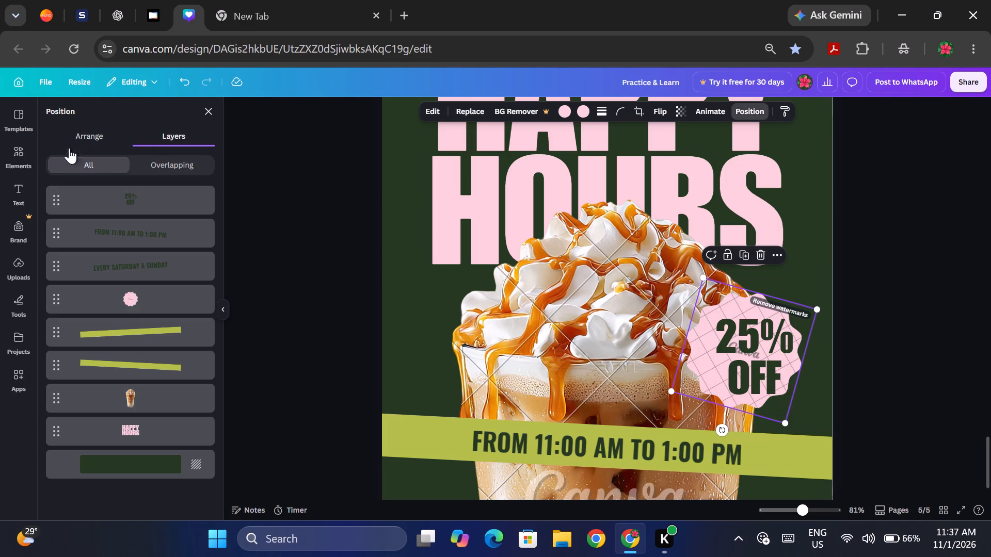
{"action": "left_click", "coordinate": [85, 138]}
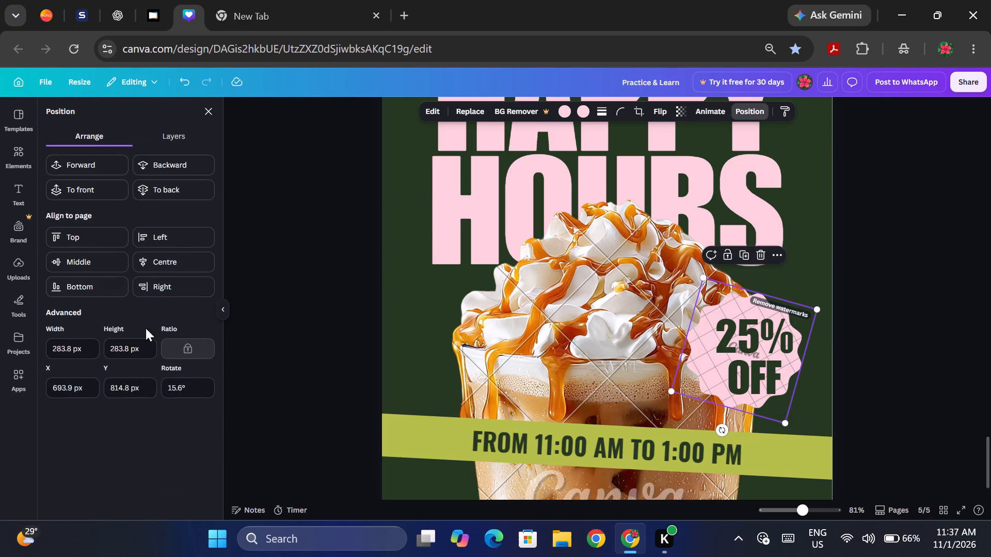
{"action": "double_click", "coordinate": [187, 387]}
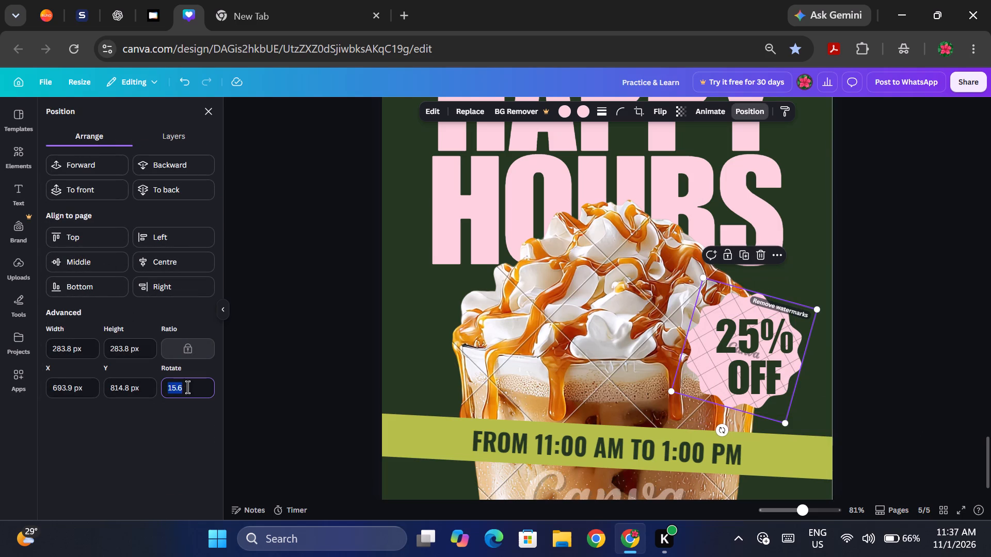
{"action": "key", "text": "ctrl+c"}
{"action": "left_click", "coordinate": [758, 330]}
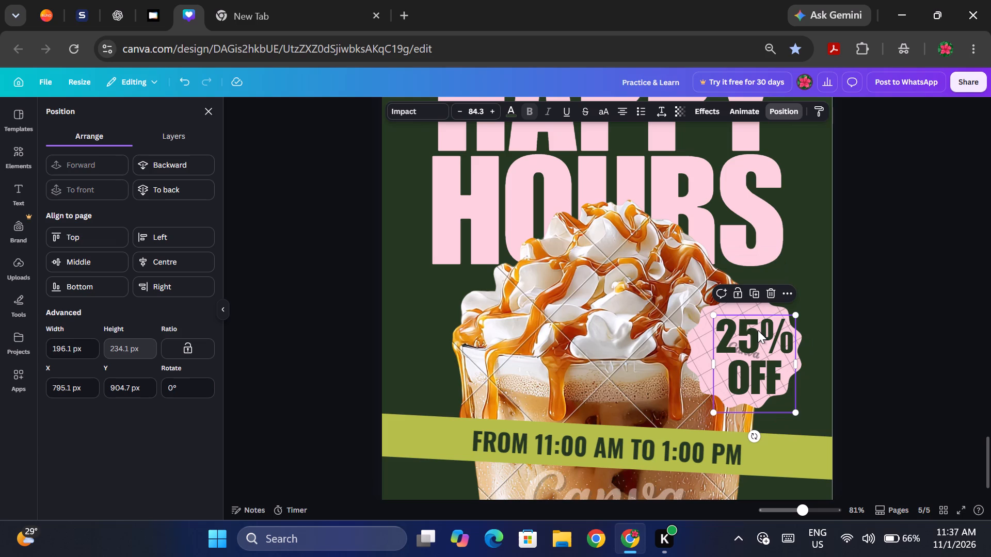
{"action": "left_click", "coordinate": [178, 383]}
{"action": "left_click", "coordinate": [178, 383]}
{"action": "left_click", "coordinate": [178, 383]}
{"action": "key", "text": "ctrl+v"}
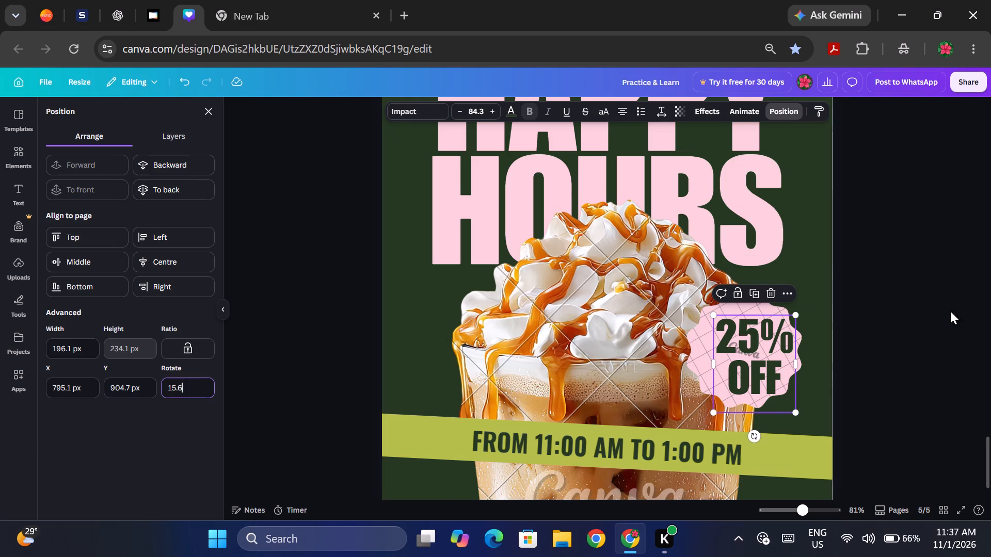
{"action": "left_click", "coordinate": [937, 291]}
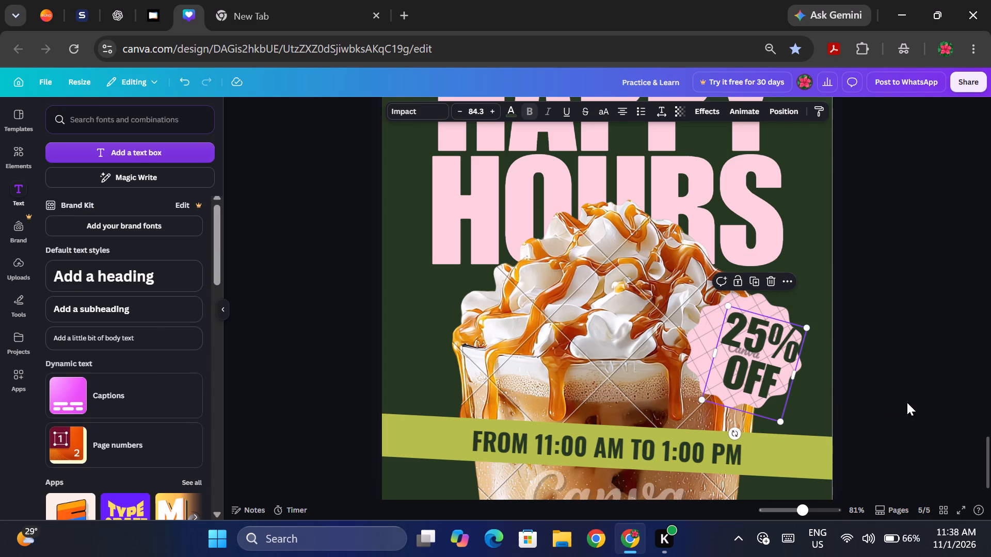
{"action": "left_click", "coordinate": [907, 402]}
Reposition the tilted "25% OFF" text towards the middle of the pink badge.
{"action": "left_click_drag", "start_coordinate": [772, 372], "coordinate": [761, 365]}
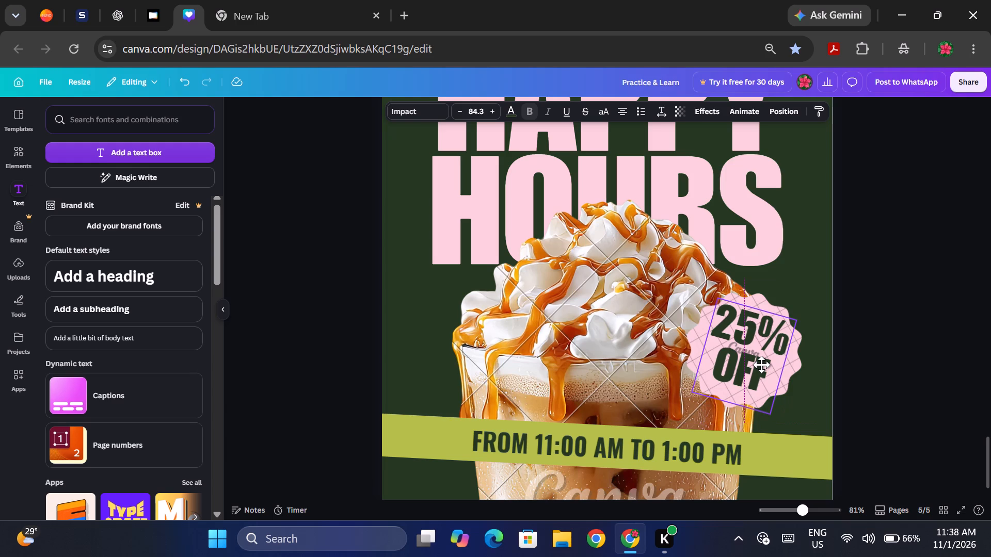
{"action": "left_click_drag", "start_coordinate": [761, 365], "coordinate": [759, 372]}
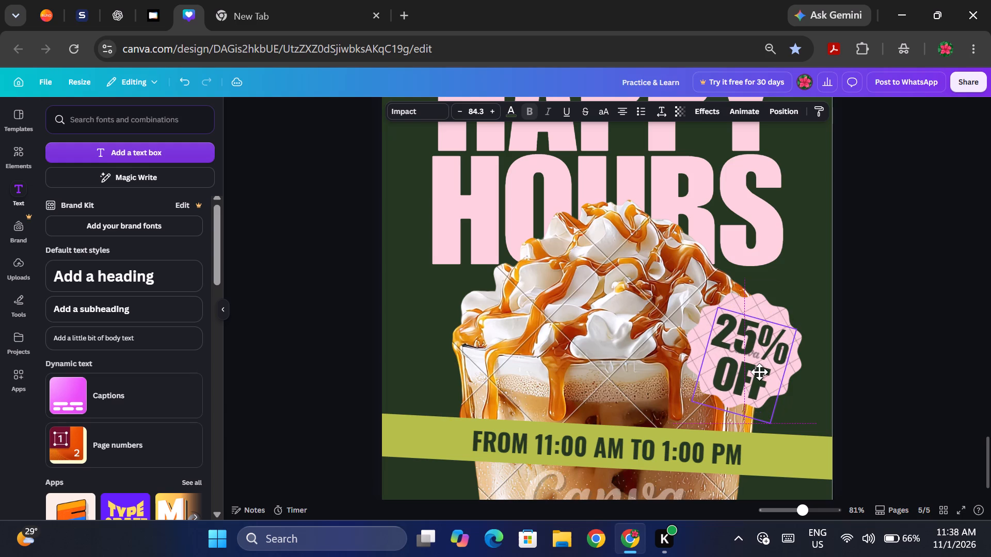
{"action": "left_click_drag", "start_coordinate": [759, 372], "coordinate": [758, 365]}
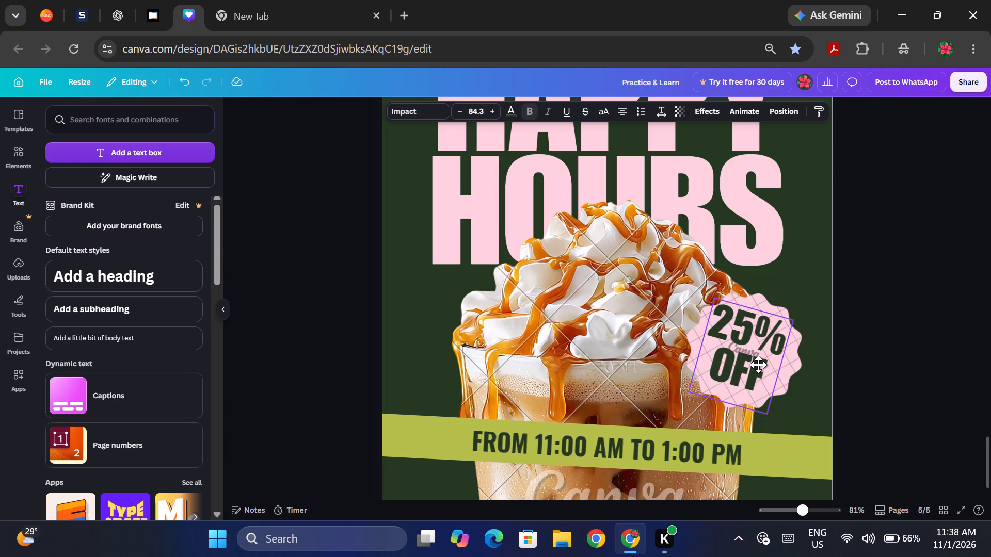
{"action": "left_click_drag", "start_coordinate": [758, 365], "coordinate": [763, 366]}
{"action": "left_click", "coordinate": [905, 351]}
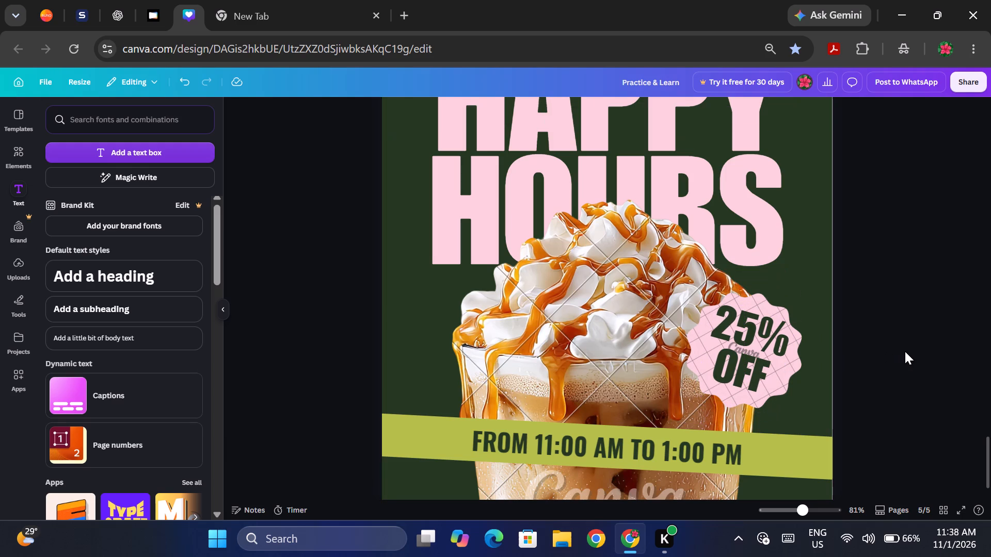
Shrink the "25% OFF" text to about size 76.7 and move it back to the middle of the badge.
{"action": "left_click", "coordinate": [779, 351]}
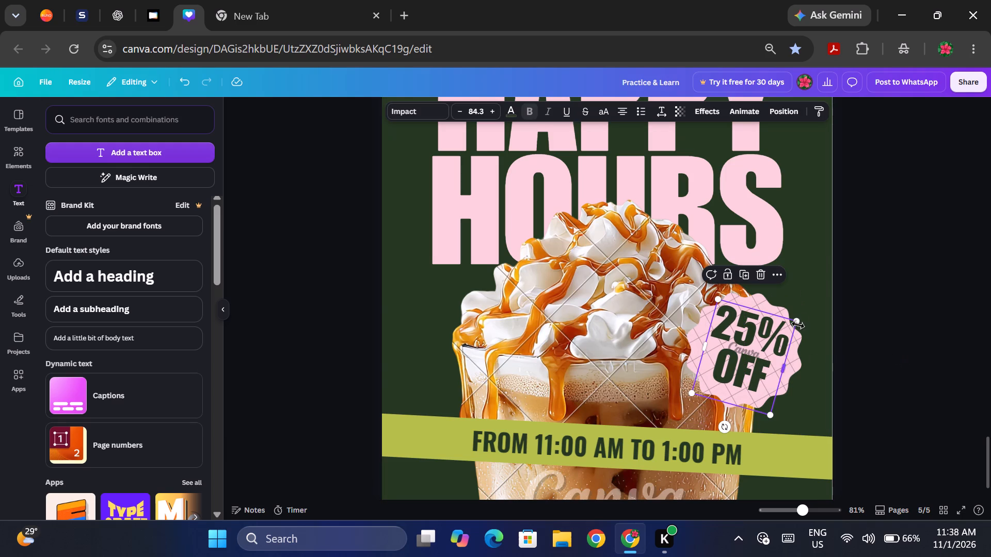
{"action": "left_click_drag", "start_coordinate": [802, 319], "coordinate": [790, 326]}
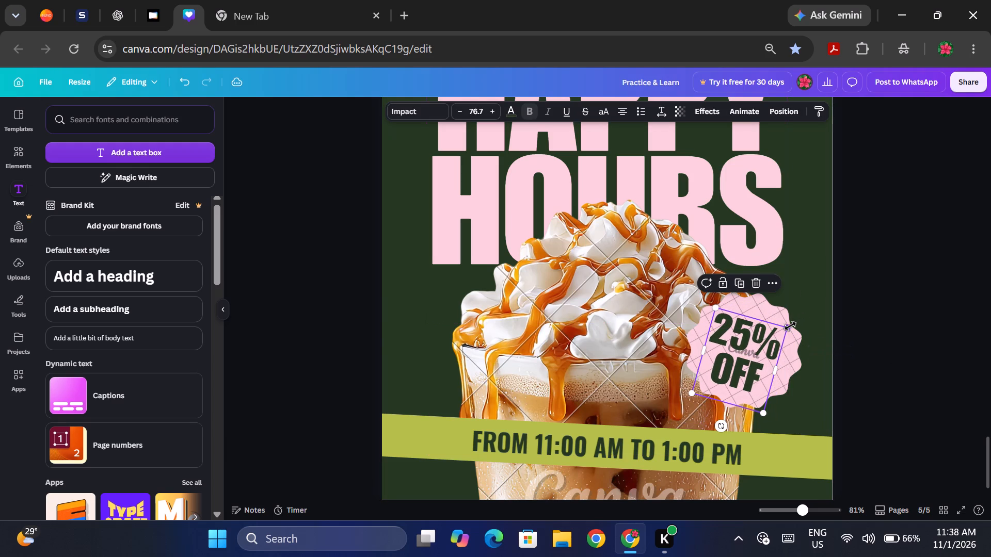
{"action": "left_click_drag", "start_coordinate": [747, 355], "coordinate": [747, 354]}
{"action": "left_click_drag", "start_coordinate": [747, 354], "coordinate": [753, 347]}
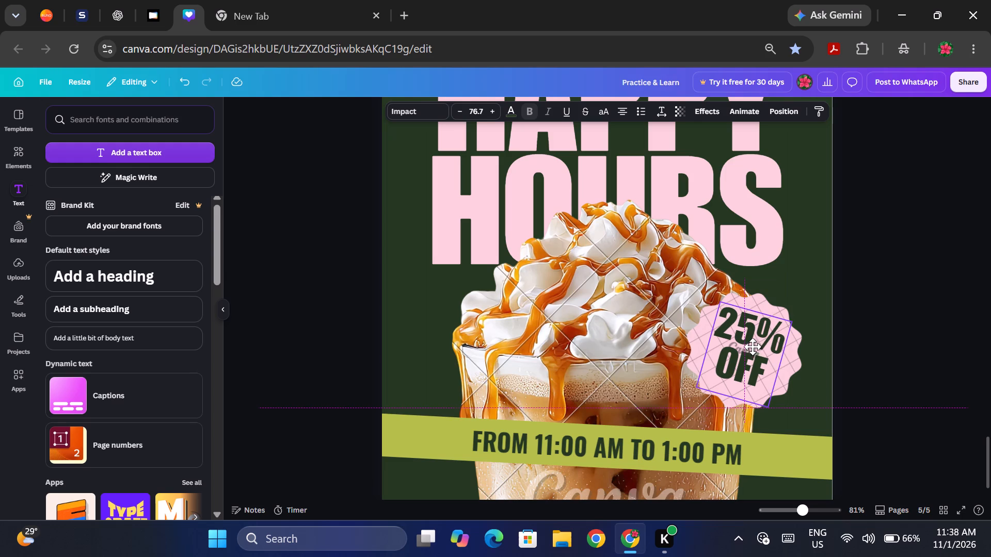
{"action": "left_click_drag", "start_coordinate": [753, 347], "coordinate": [753, 346]}
{"action": "left_click", "coordinate": [878, 351]}
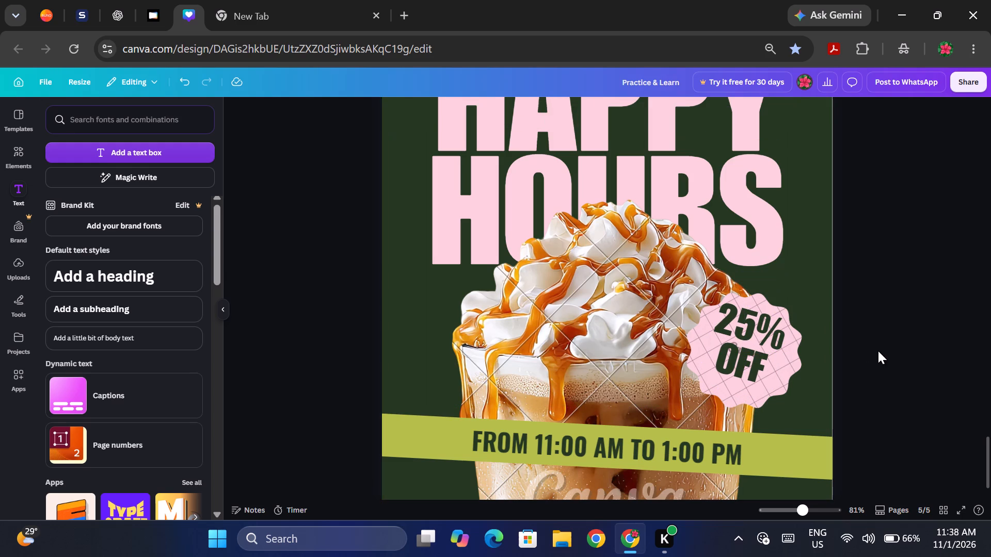
Nudge the "25% OFF" text down in small increments to centre it vertically within the pink badge.
{"action": "left_click", "coordinate": [771, 359]}
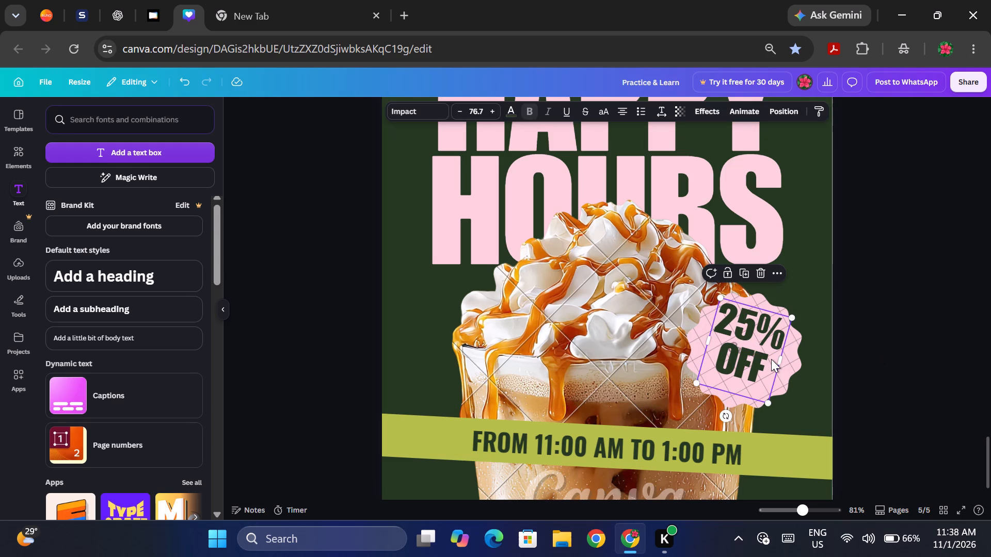
{"action": "key", "text": "Down"}
{"action": "key", "text": "Down"}
{"action": "key", "text": "Down"}
{"action": "key", "text": "Down"}
{"action": "key", "text": "Down"}
{"action": "key", "text": "Down"}
{"action": "key", "text": "Down"}
{"action": "key", "text": "Down"}
{"action": "key", "text": "Down"}
{"action": "key", "text": "Down"}
{"action": "key", "text": "Down"}
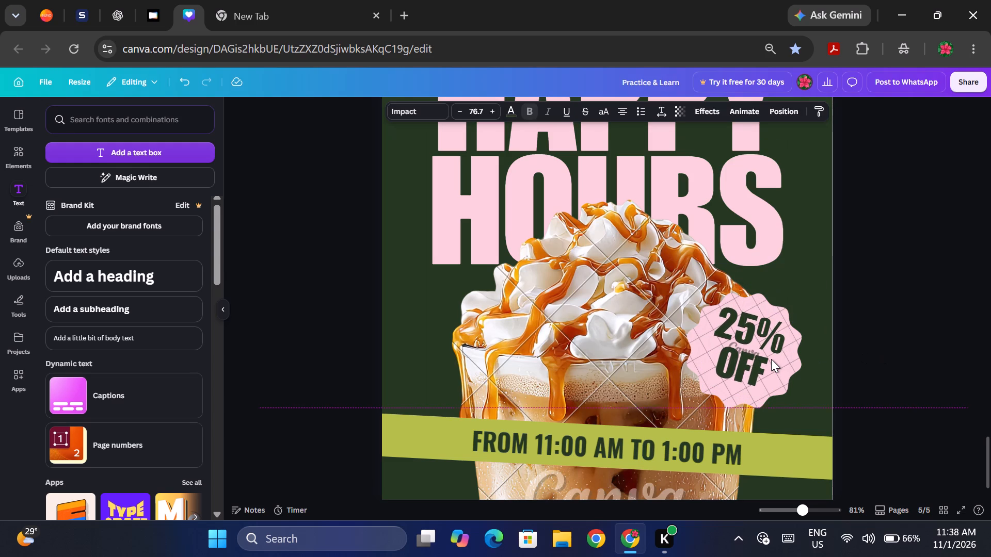
{"action": "key", "text": "Down"}
{"action": "key", "text": "Down"}
{"action": "key", "text": "Down"}
{"action": "key", "text": "Down"}
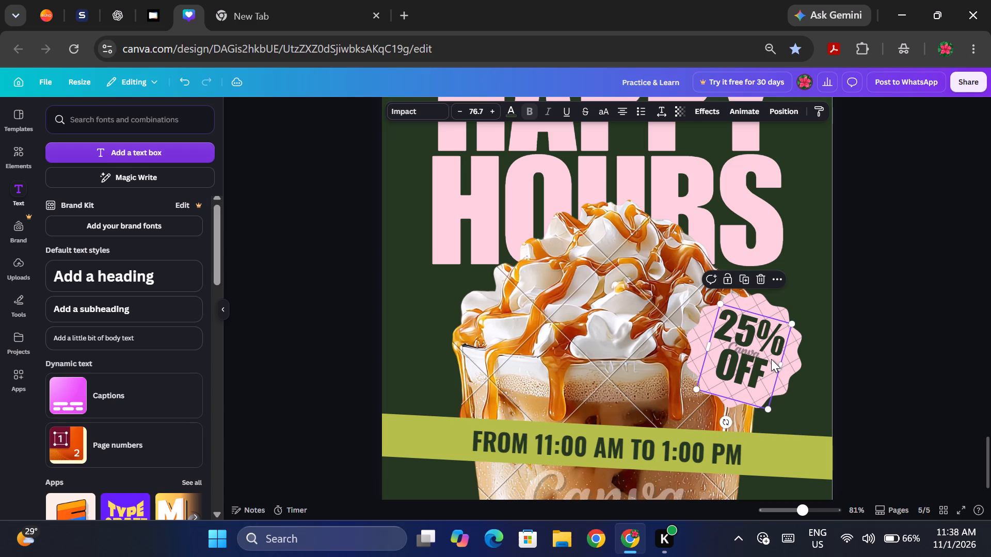
Nudge the "25% OFF" text down by two more small increments within the pink badge.
{"action": "left_click", "coordinate": [927, 360]}
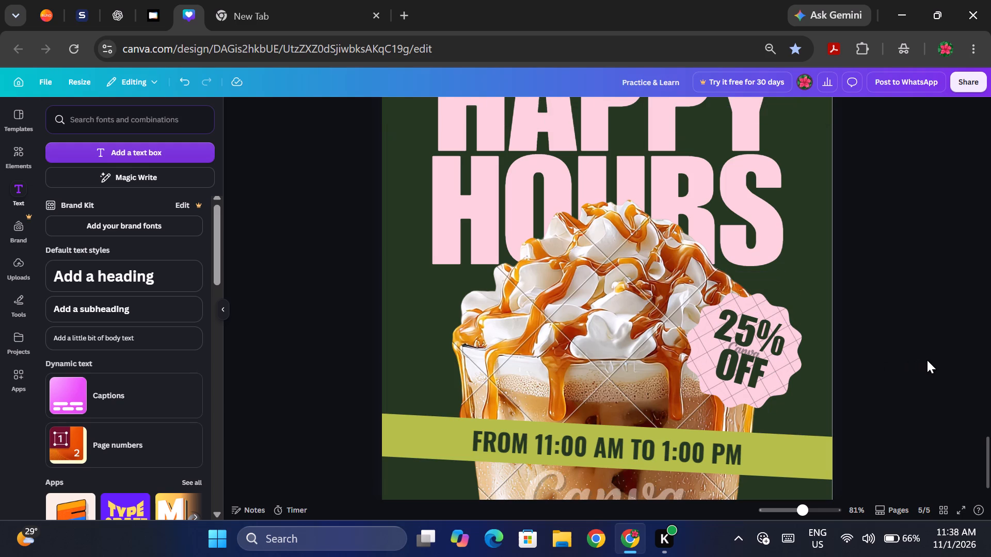
{"action": "left_click", "coordinate": [720, 382]}
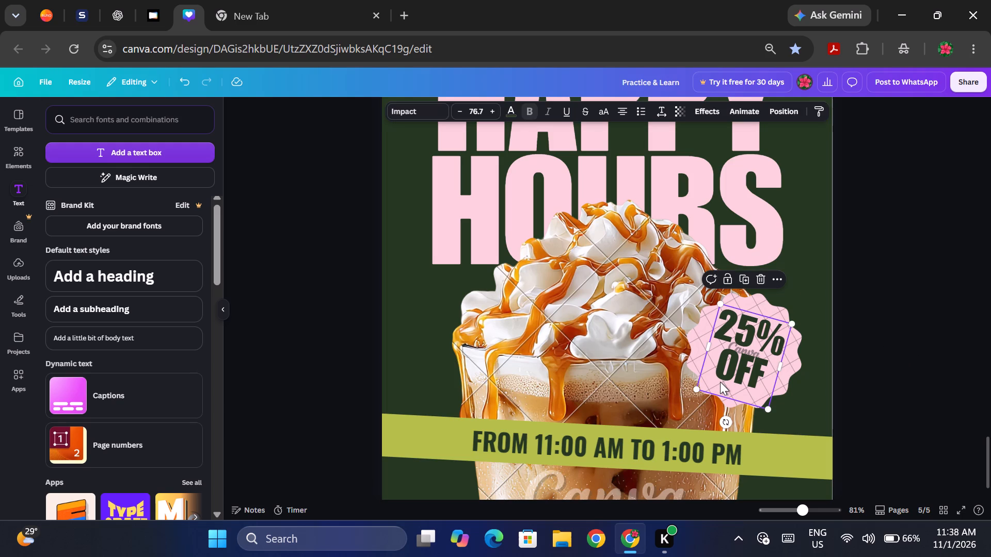
{"action": "key", "text": "Down"}
{"action": "key", "text": "Down"}
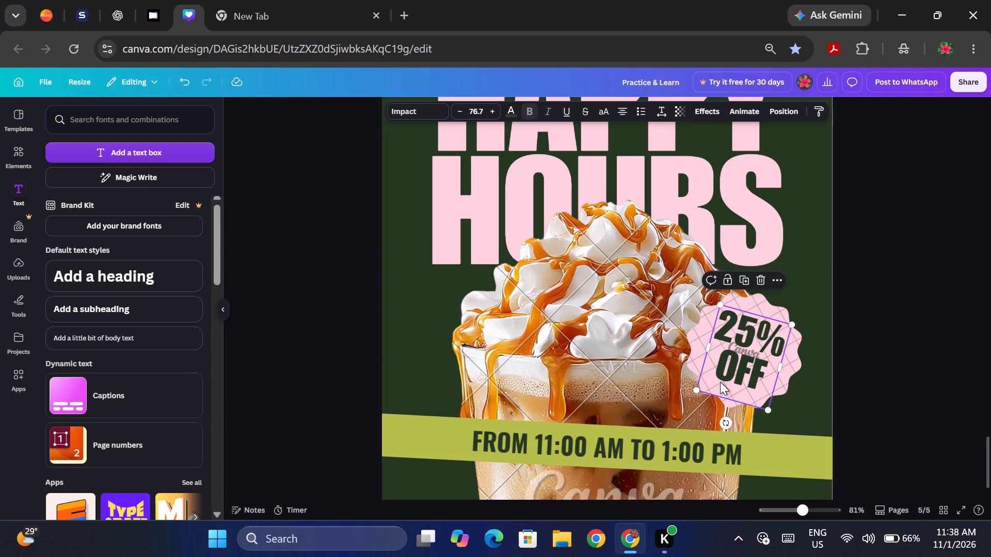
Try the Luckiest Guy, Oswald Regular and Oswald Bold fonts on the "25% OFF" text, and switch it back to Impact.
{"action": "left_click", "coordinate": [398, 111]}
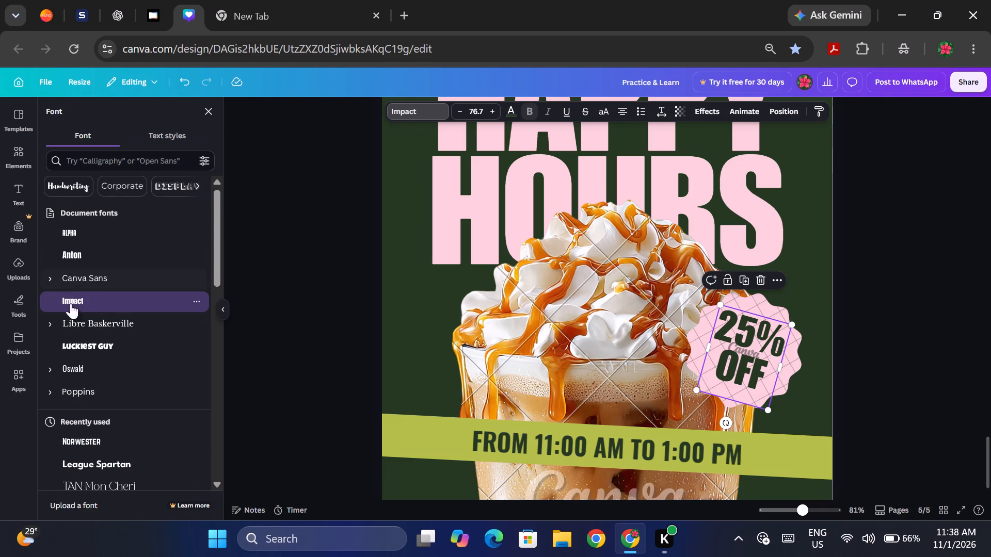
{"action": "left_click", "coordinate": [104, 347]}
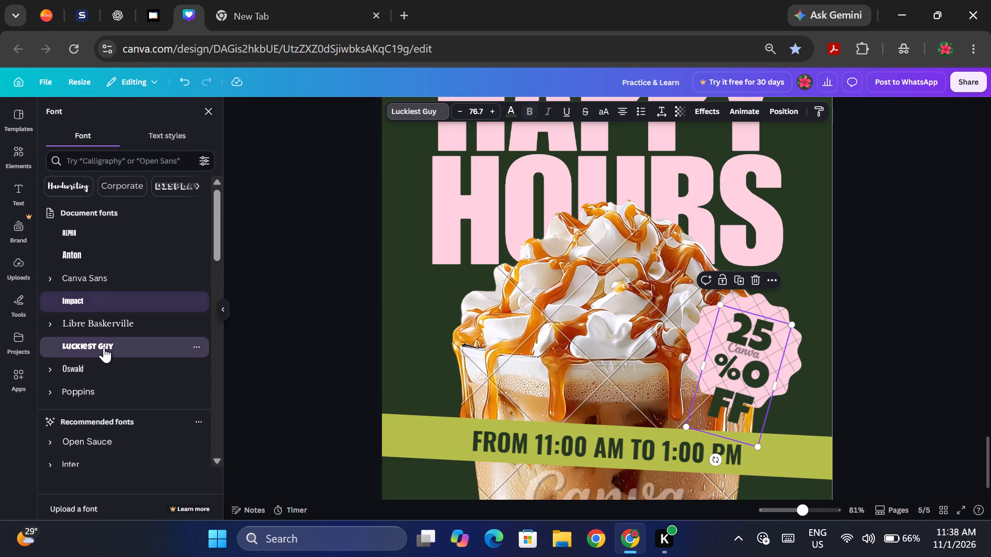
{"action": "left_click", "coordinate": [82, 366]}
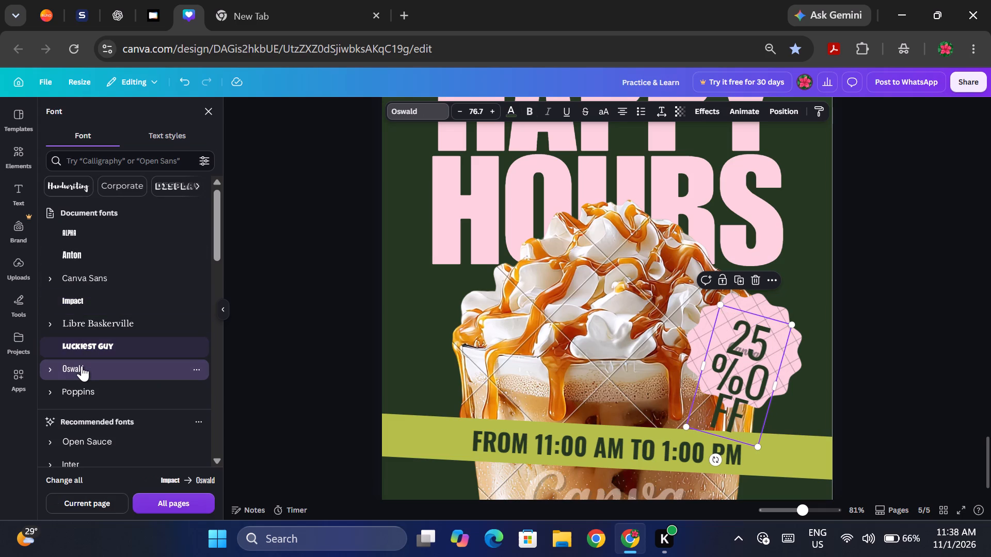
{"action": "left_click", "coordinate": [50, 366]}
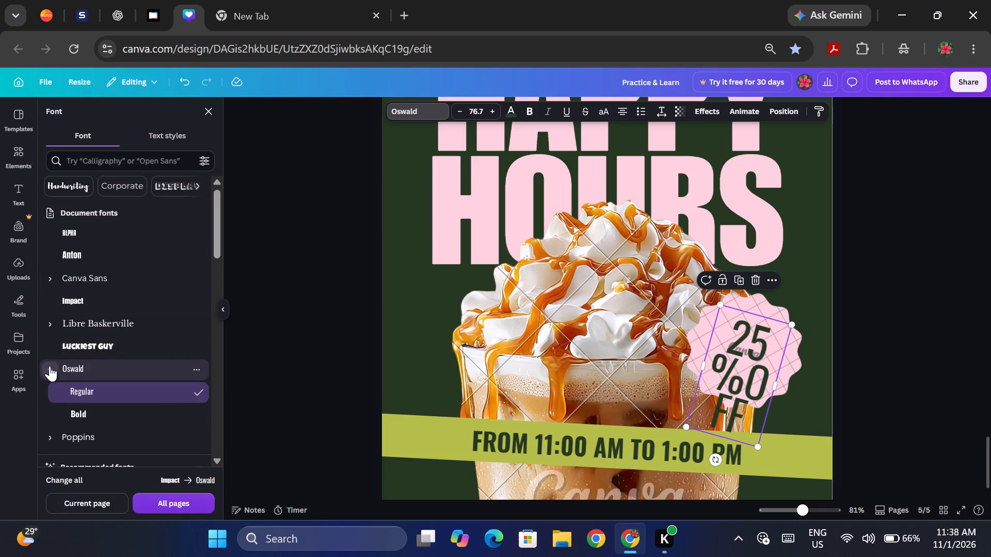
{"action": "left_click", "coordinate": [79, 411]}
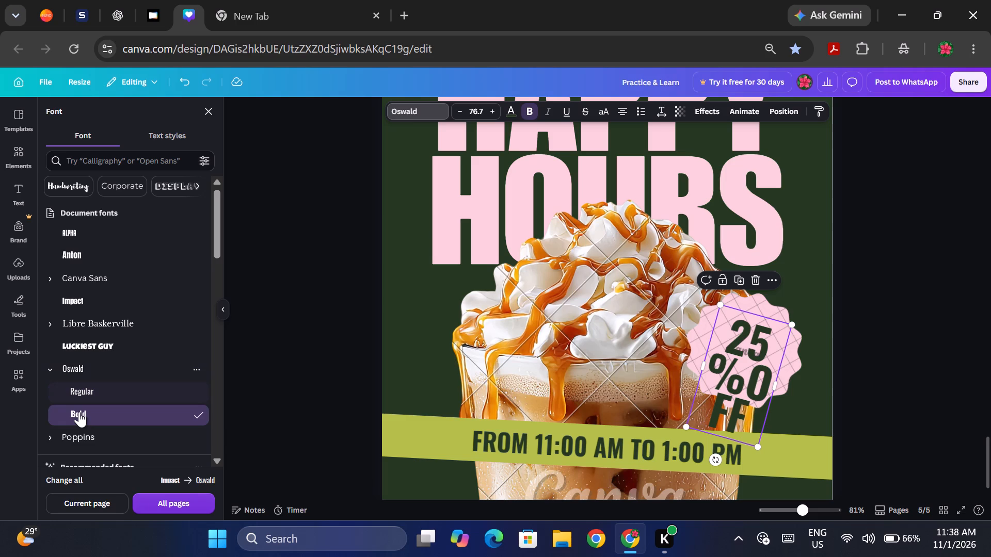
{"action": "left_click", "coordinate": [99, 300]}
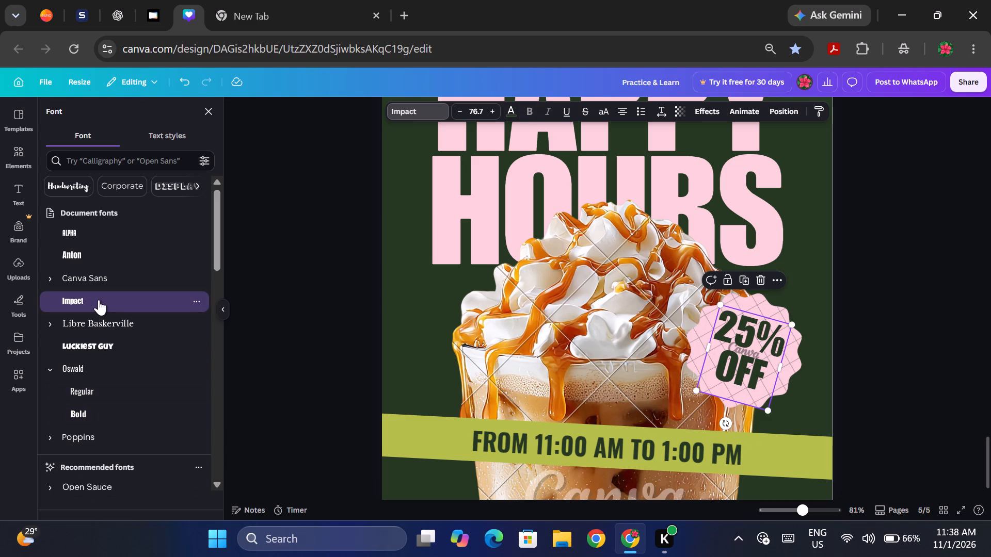
Try the Alpha and Anton fonts on the "25% OFF" text, and undo the change to Anton.
{"action": "left_click", "coordinate": [108, 231]}
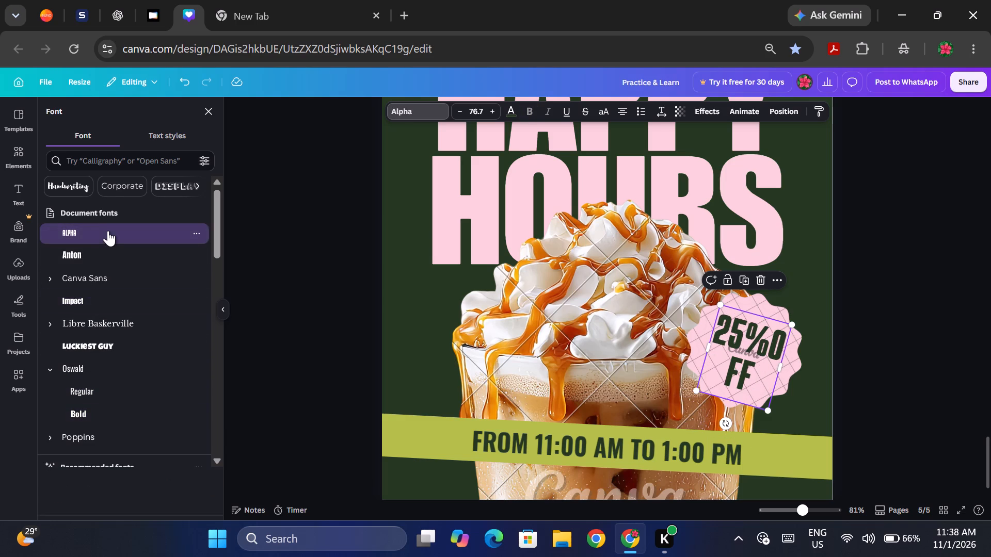
{"action": "left_click", "coordinate": [101, 252]}
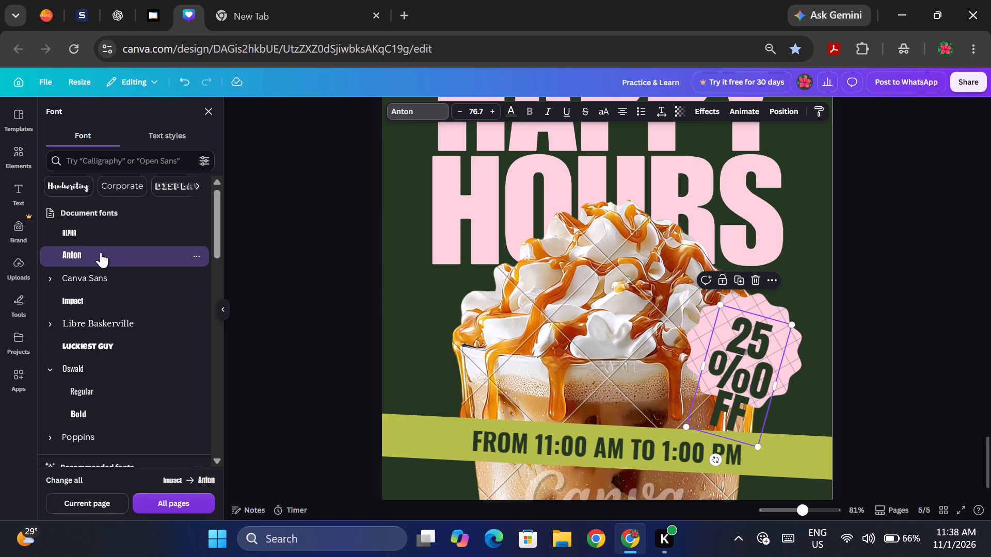
{"action": "key", "text": "ctrl+z"}
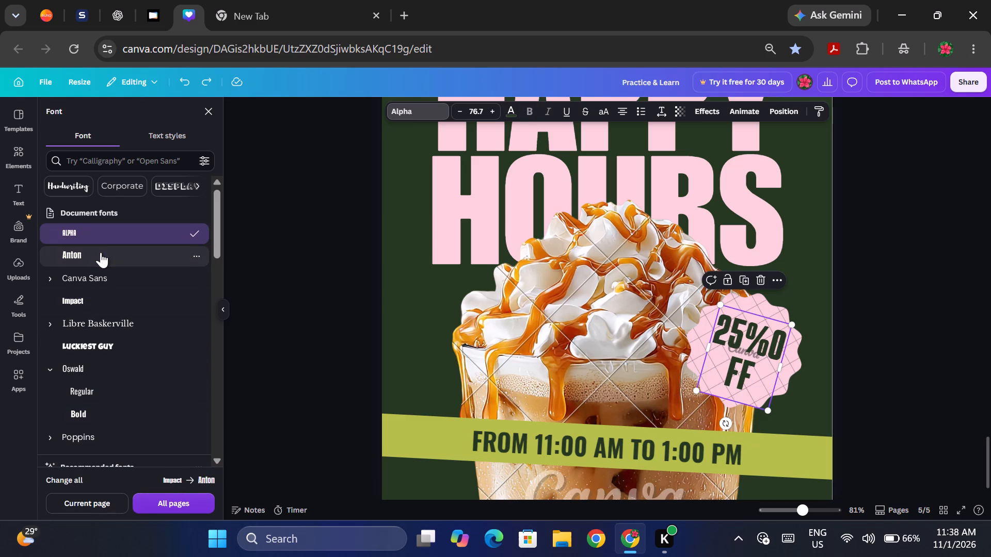
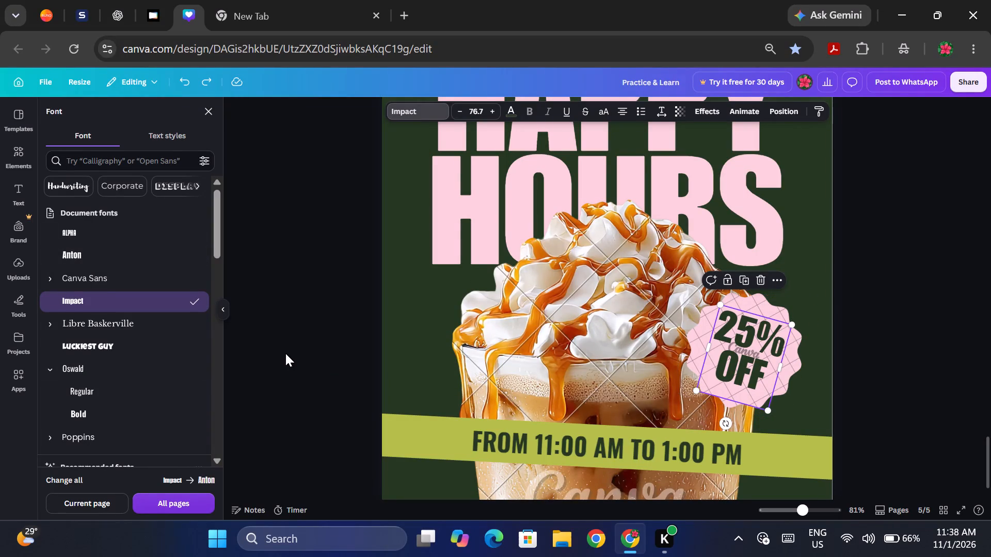
Add a body text box to the poster in uppercase reading "NEW DRINK MENU".
{"action": "left_click", "coordinate": [341, 343]}
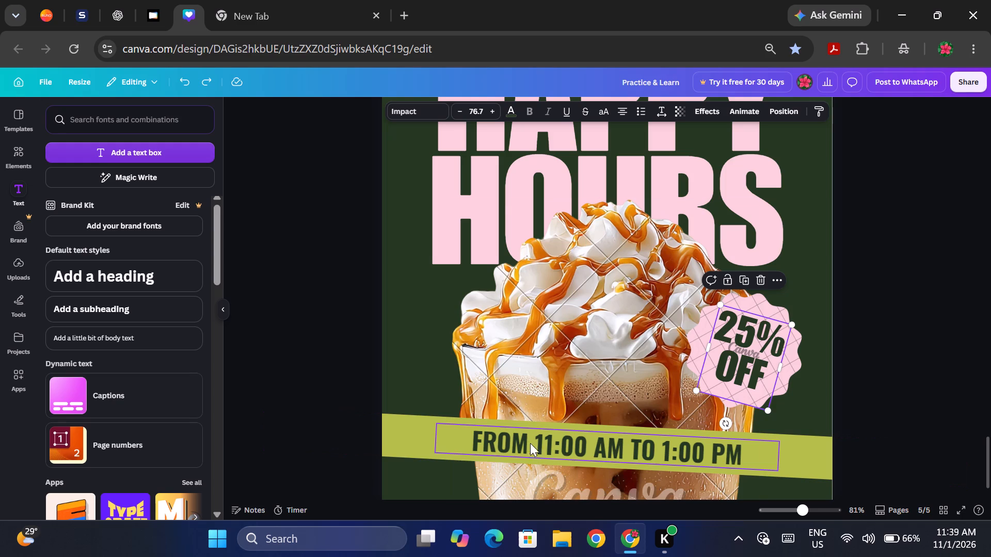
{"action": "scroll", "coordinate": [421, 283], "scroll_direction": "up", "scroll_amount": 1}
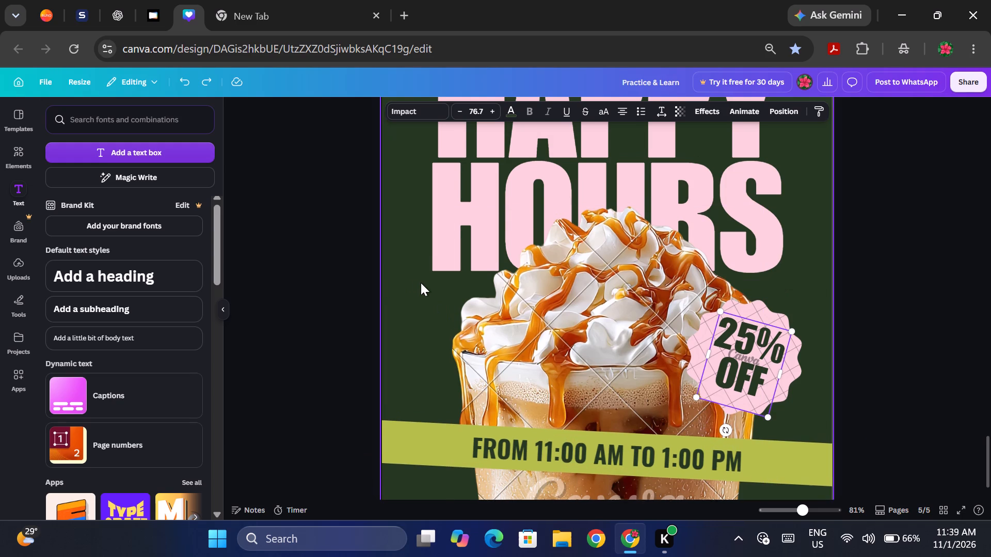
{"action": "scroll", "coordinate": [421, 283], "scroll_direction": "up", "scroll_amount": 2}
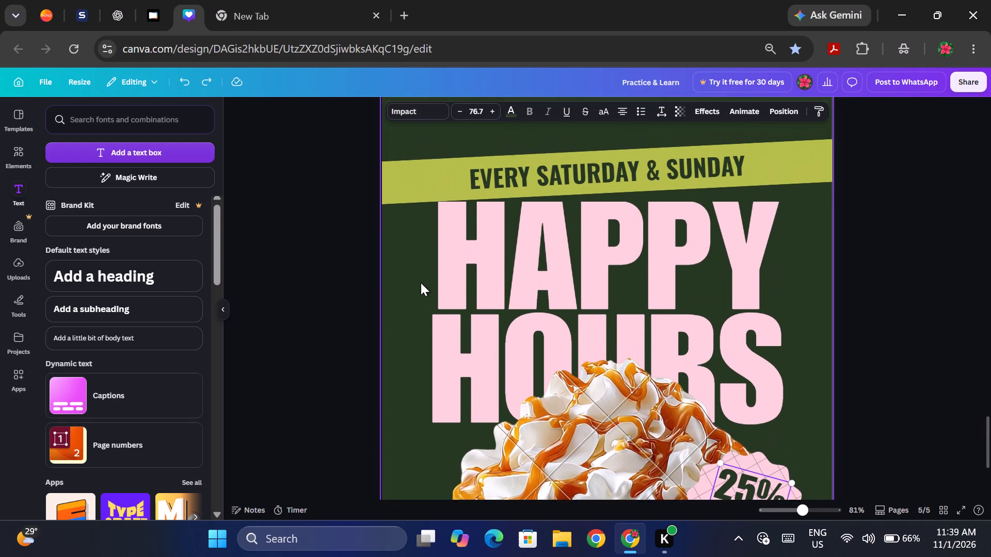
{"action": "scroll", "coordinate": [421, 283], "scroll_direction": "up", "scroll_amount": 1}
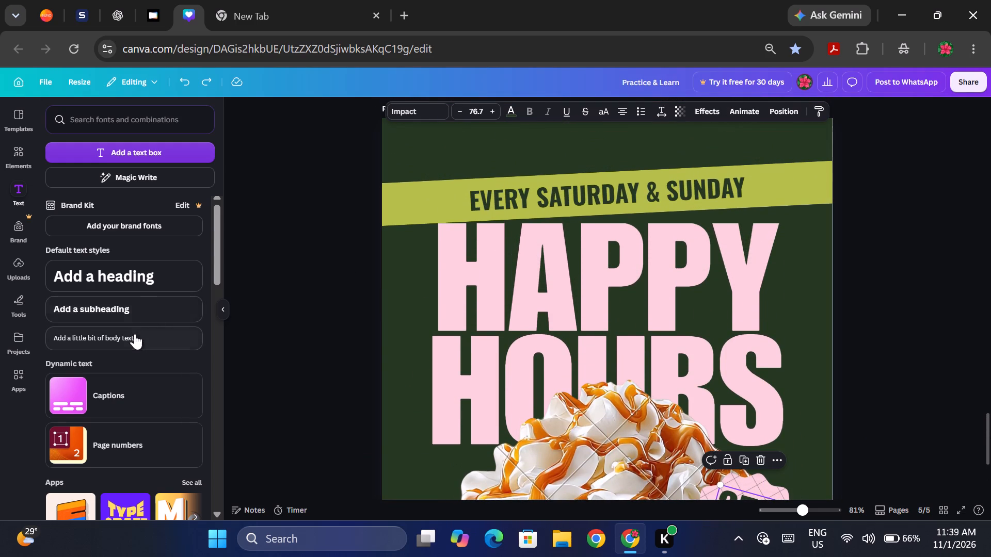
{"action": "left_click", "coordinate": [135, 341]}
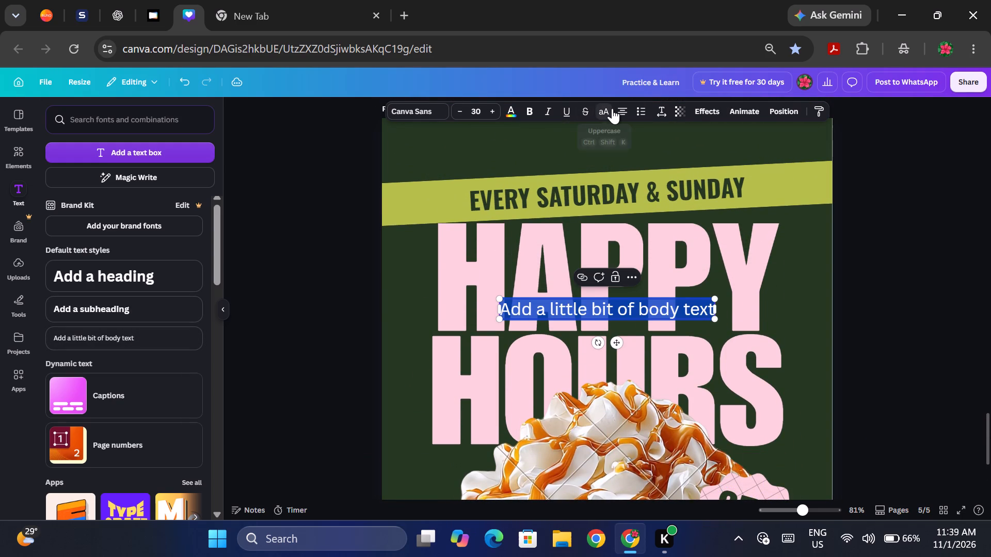
{"action": "left_click", "coordinate": [612, 108]}
{"action": "key", "text": "m"}
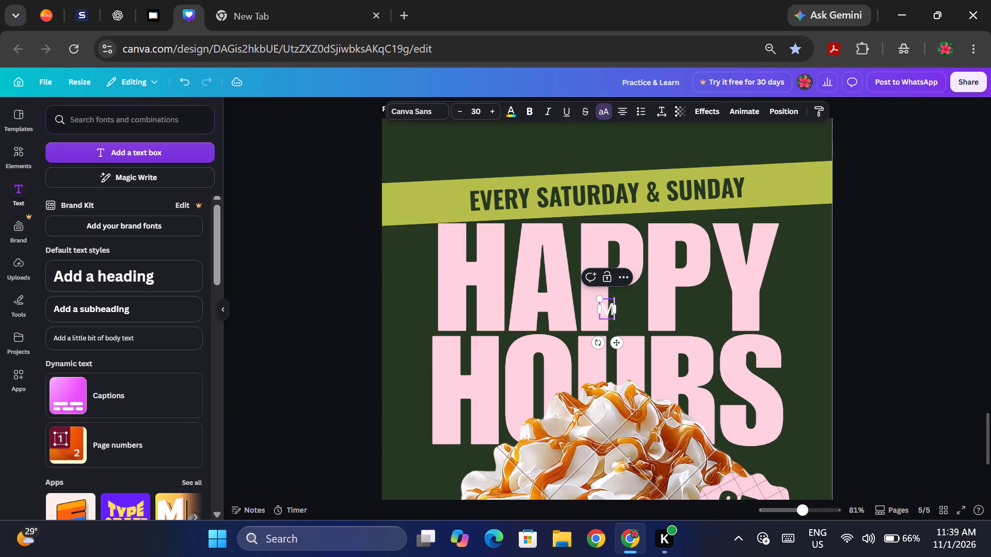
{"action": "key", "text": "BackSpace"}
{"action": "type", "text": "new"}
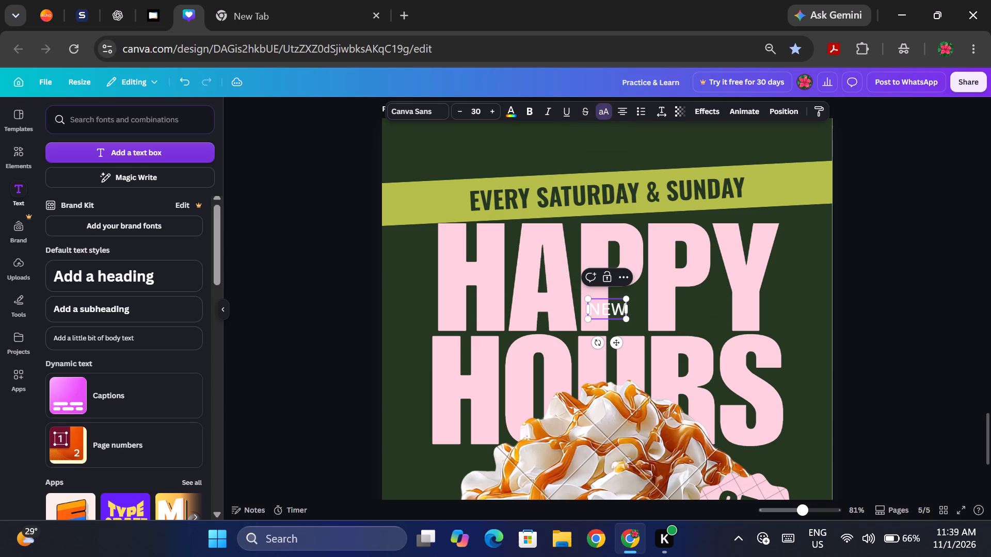
{"action": "key", "text": "space"}
{"action": "key", "text": "r"}
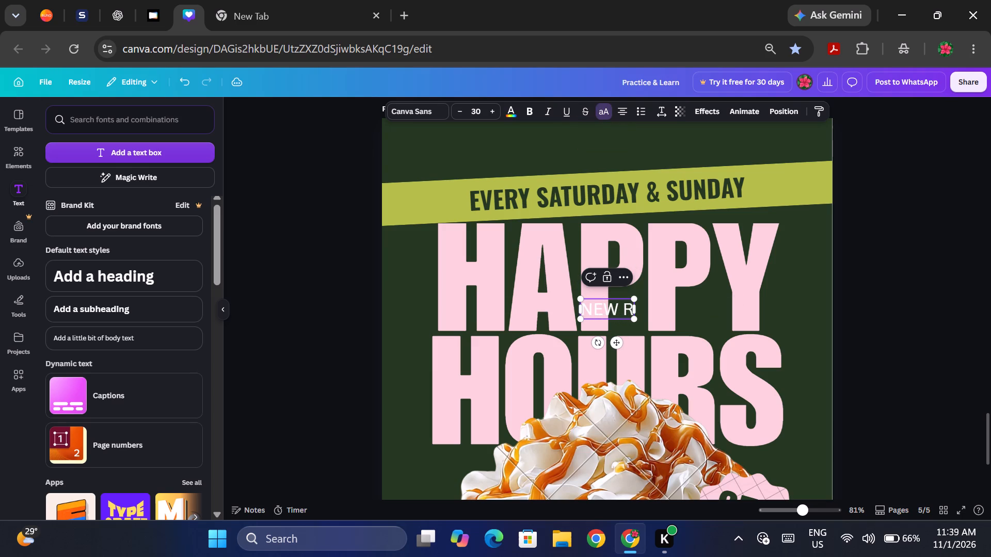
{"action": "key", "text": "BackSpace"}
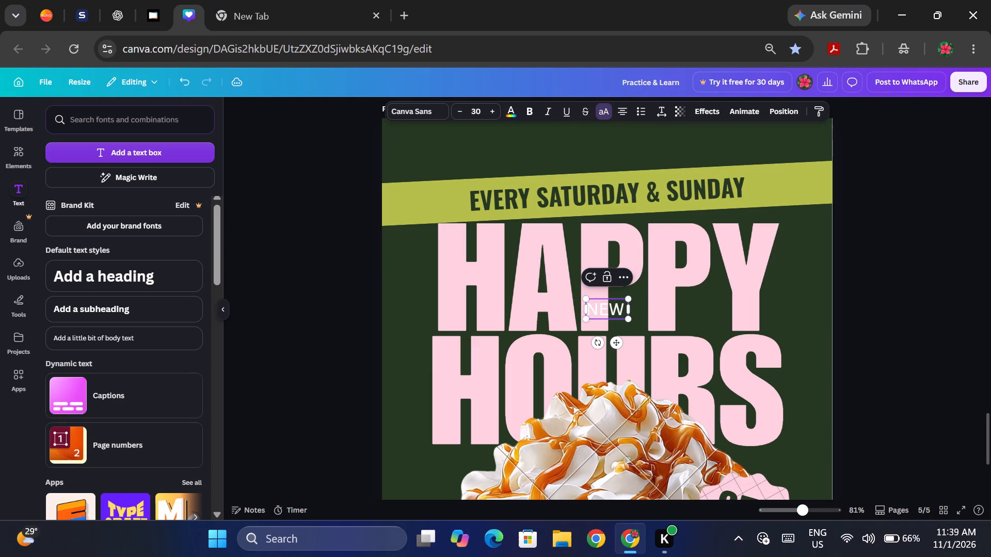
{"action": "type", "text": "drink"}
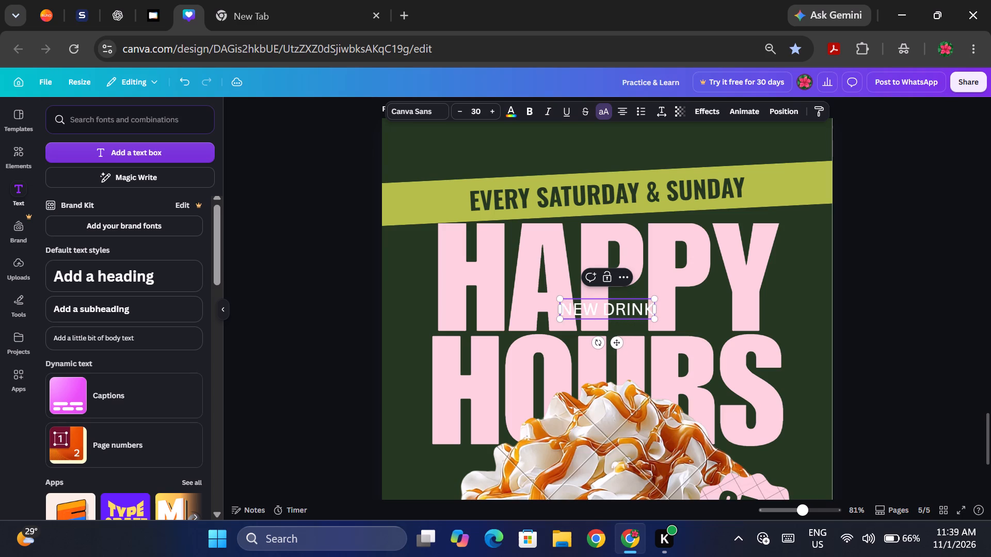
{"action": "key", "text": "space"}
{"action": "type", "text": "menu"}
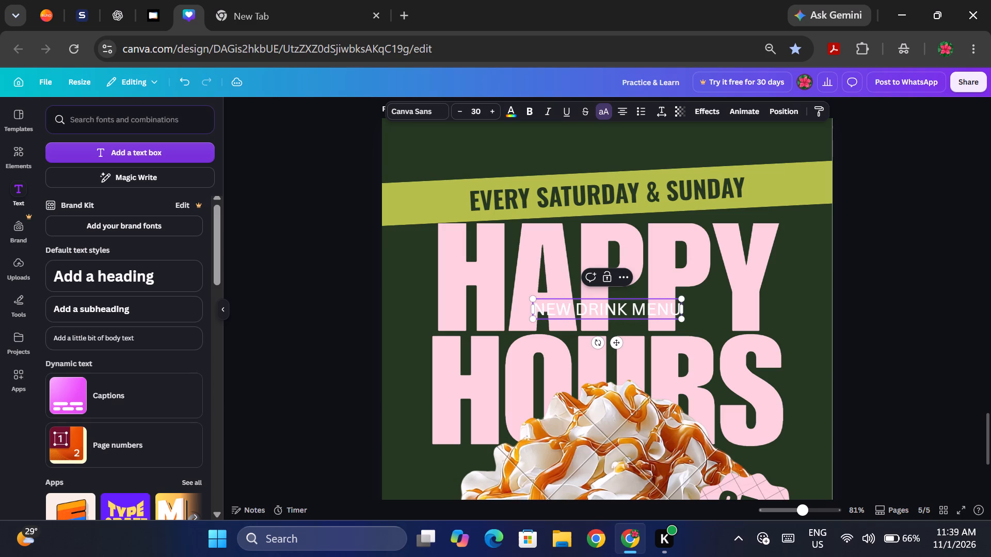
{"action": "left_click", "coordinate": [889, 256]}
Move the "NEW DRINK MENU" text to the poster's upper-left area, above the "EVERY SATURDAY & SUNDAY" band.
{"action": "left_click_drag", "start_coordinate": [640, 314], "coordinate": [520, 146]}
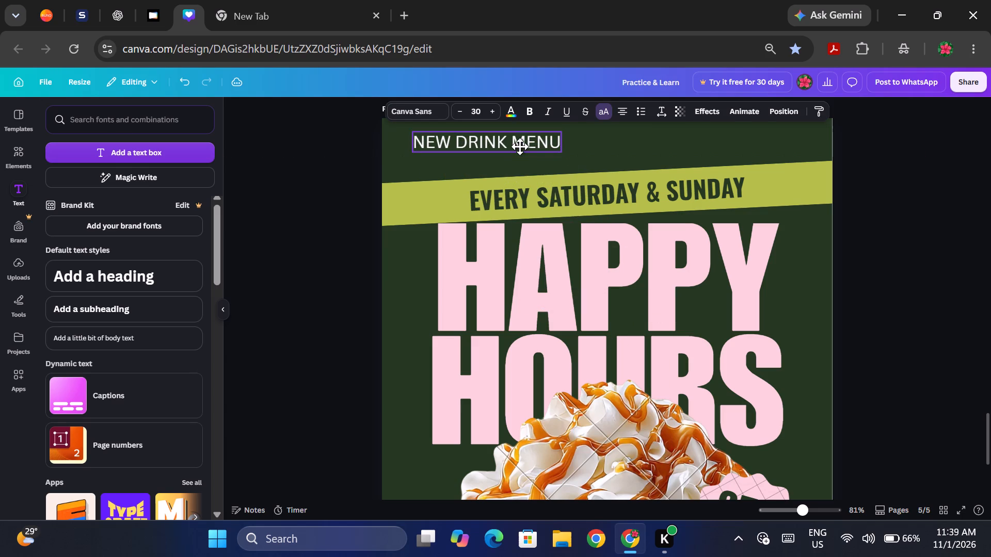
{"action": "left_click_drag", "start_coordinate": [520, 146], "coordinate": [527, 153]}
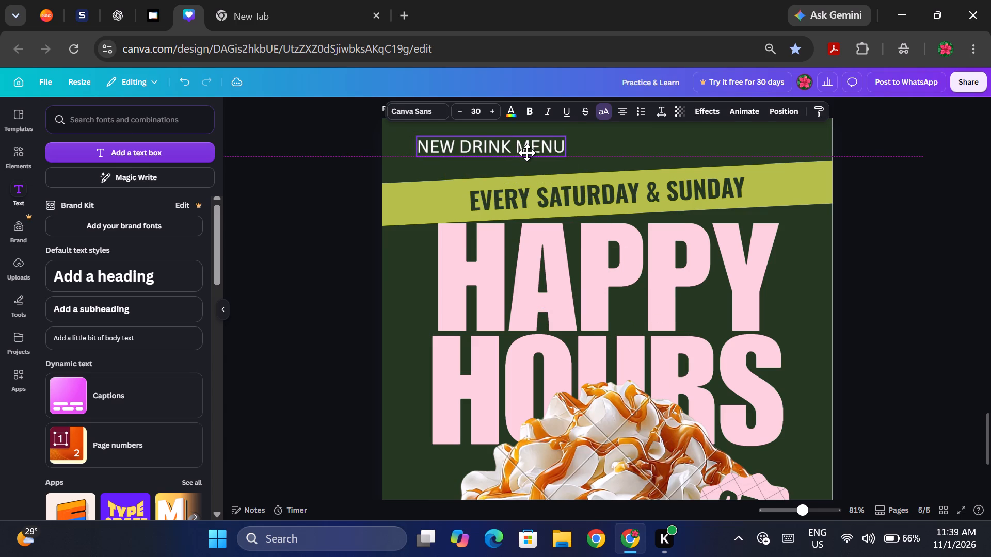
{"action": "left_click_drag", "start_coordinate": [527, 153], "coordinate": [528, 153]}
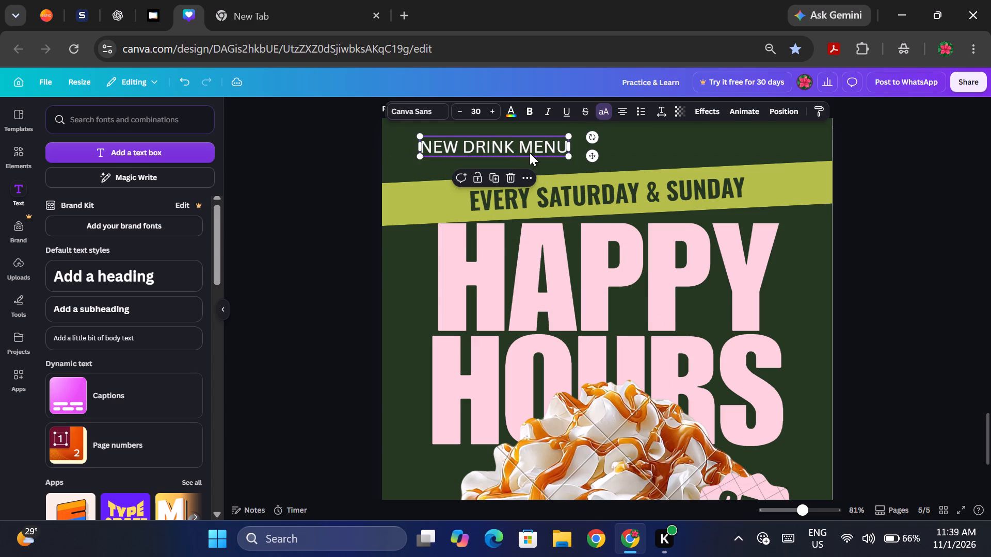
Change the font of the "NEW DRINK MENU" text to Poppins.
{"action": "left_click", "coordinate": [416, 105]}
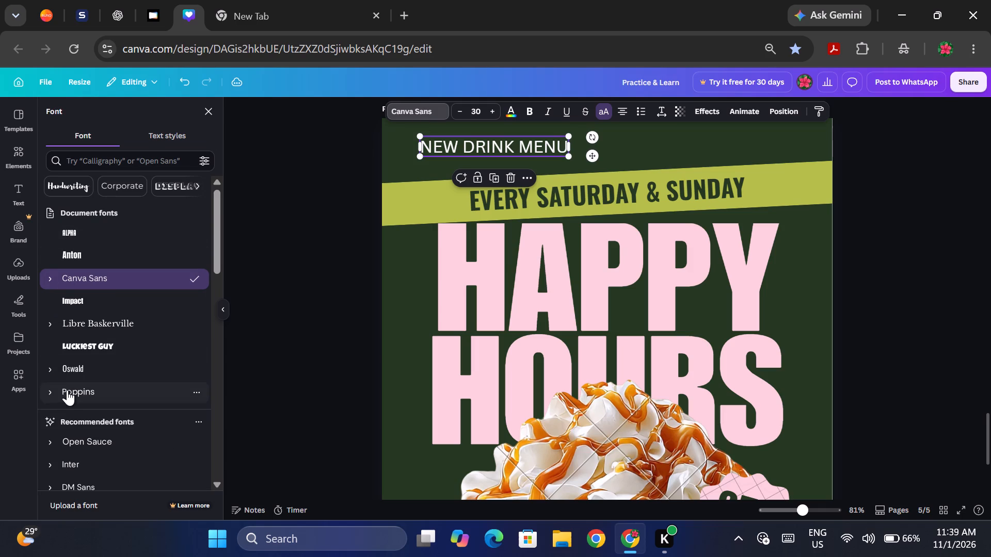
{"action": "left_click", "coordinate": [67, 393]}
{"action": "left_click", "coordinate": [49, 393]}
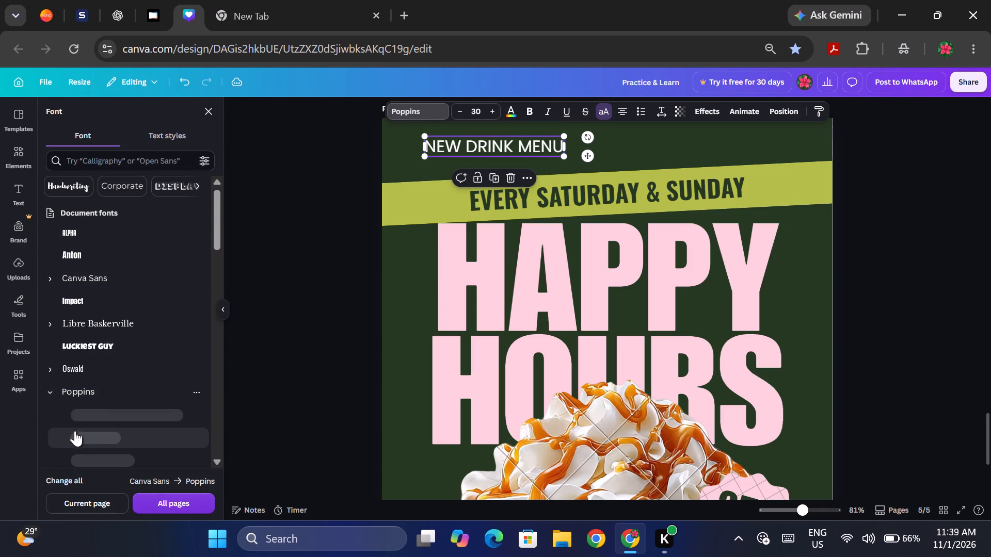
{"action": "scroll", "coordinate": [83, 434], "scroll_direction": "down", "scroll_amount": 1}
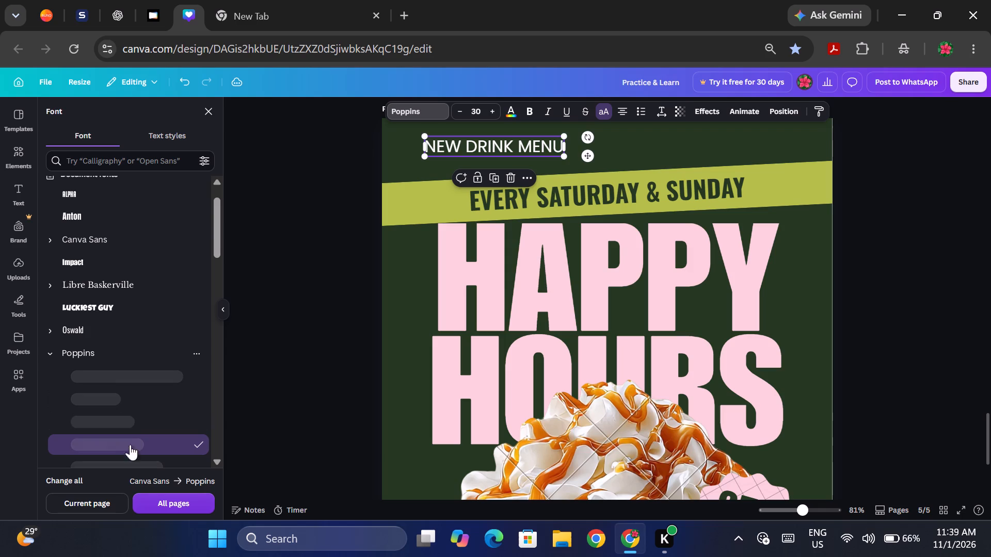
{"action": "left_click", "coordinate": [310, 378]}
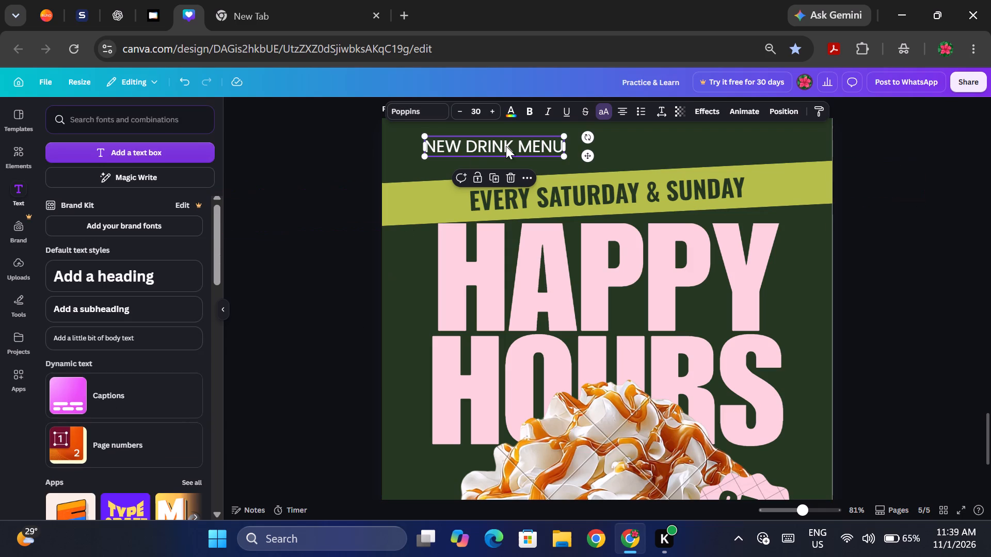
Duplicate the "NEW DRINK MENU" text and place the copy level with the original on the poster's upper right.
{"action": "key", "text": "ctrl+d"}
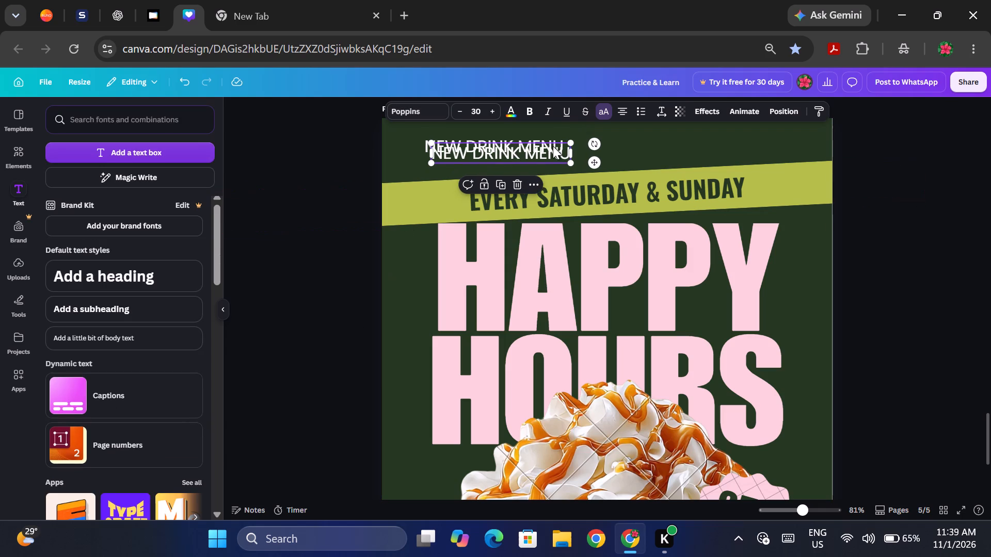
{"action": "left_click_drag", "start_coordinate": [537, 158], "coordinate": [667, 153]}
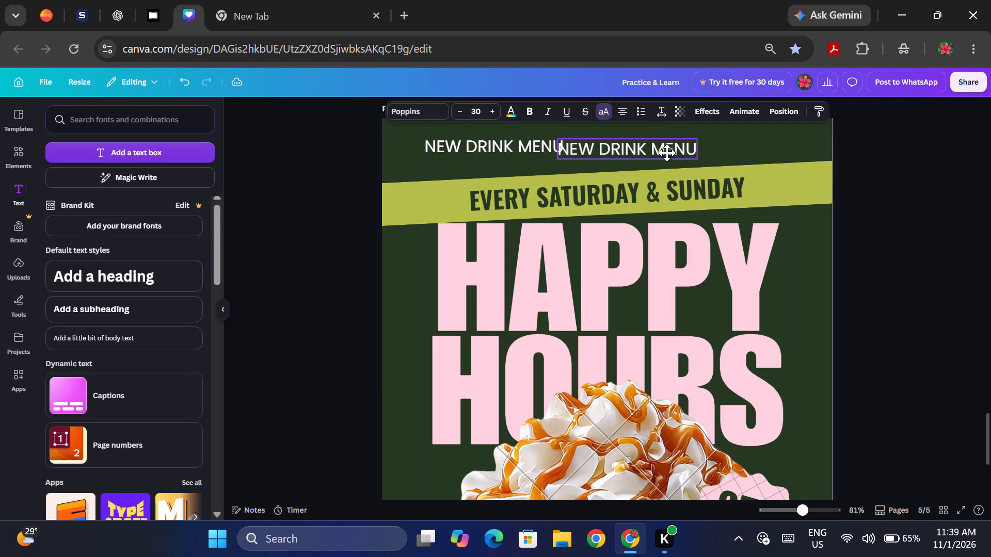
{"action": "left_click_drag", "start_coordinate": [667, 153], "coordinate": [723, 145]}
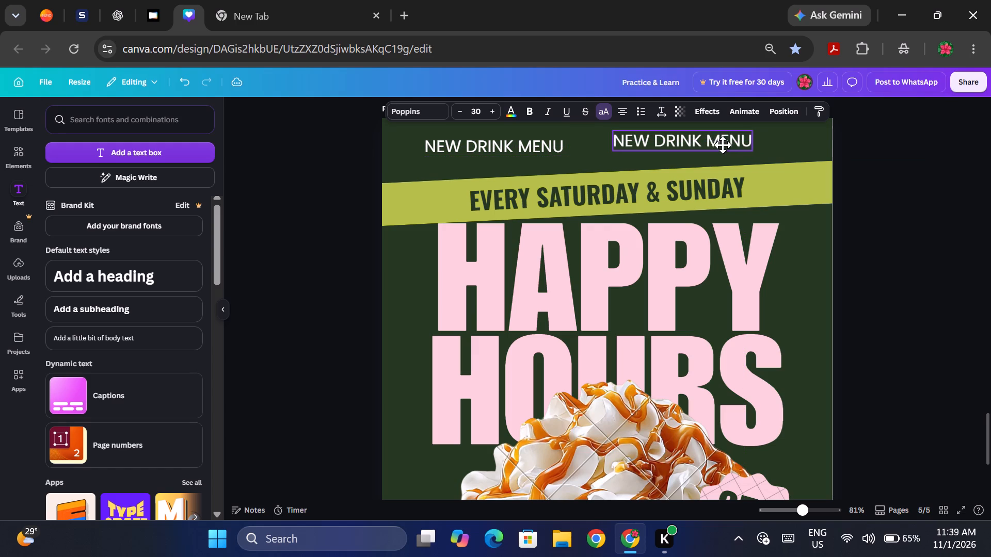
{"action": "left_click_drag", "start_coordinate": [723, 145], "coordinate": [735, 151]}
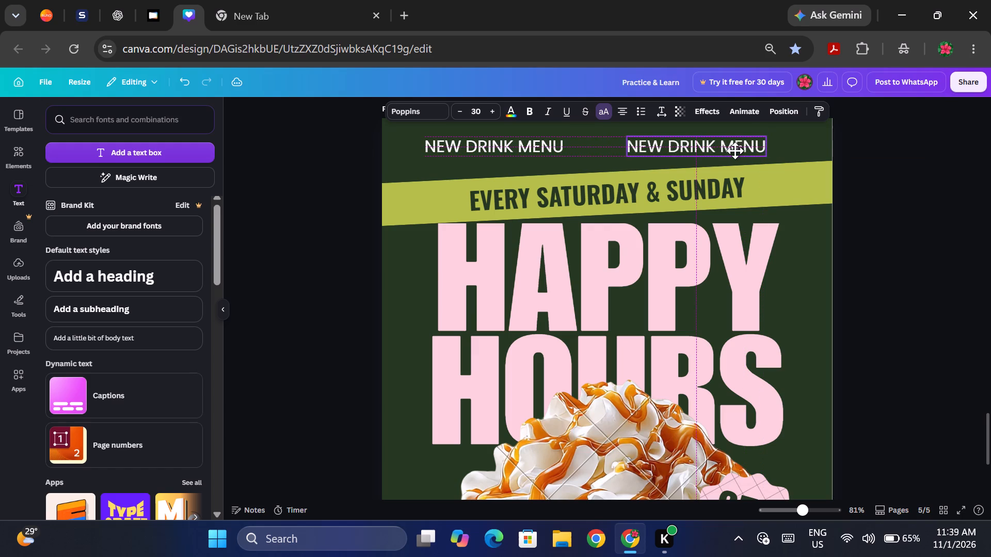
{"action": "left_click_drag", "start_coordinate": [735, 151], "coordinate": [769, 151]}
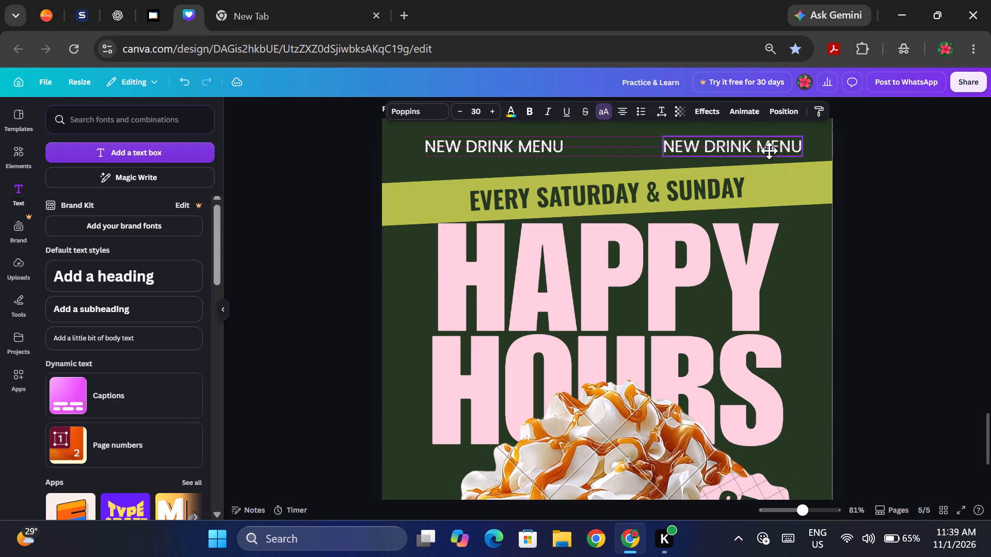
{"action": "left_click_drag", "start_coordinate": [769, 151], "coordinate": [734, 148]}
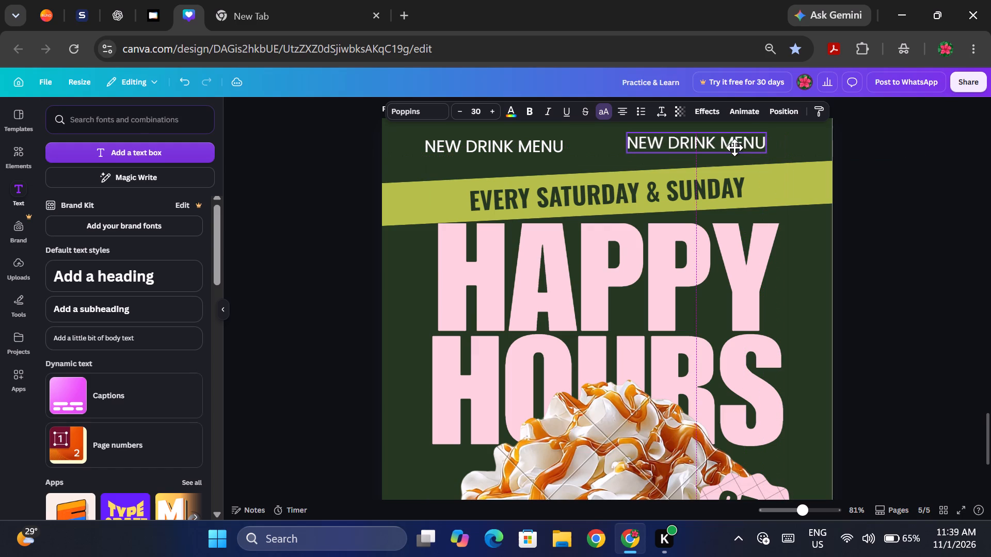
{"action": "left_click_drag", "start_coordinate": [734, 148], "coordinate": [734, 152]}
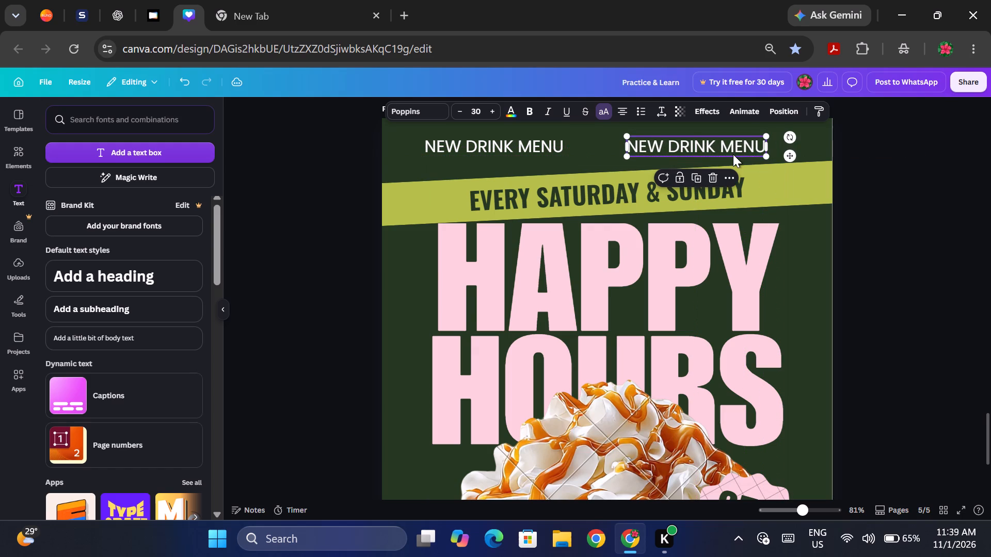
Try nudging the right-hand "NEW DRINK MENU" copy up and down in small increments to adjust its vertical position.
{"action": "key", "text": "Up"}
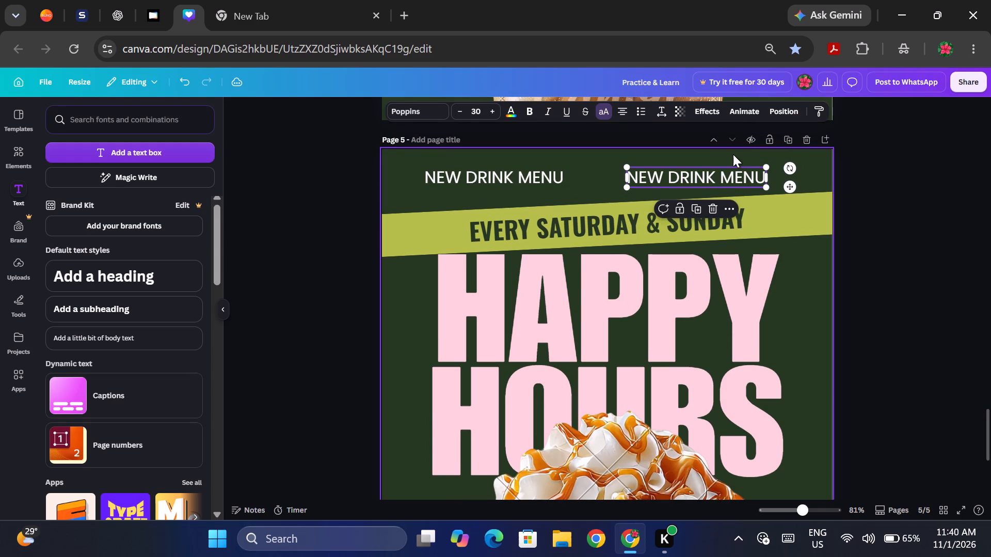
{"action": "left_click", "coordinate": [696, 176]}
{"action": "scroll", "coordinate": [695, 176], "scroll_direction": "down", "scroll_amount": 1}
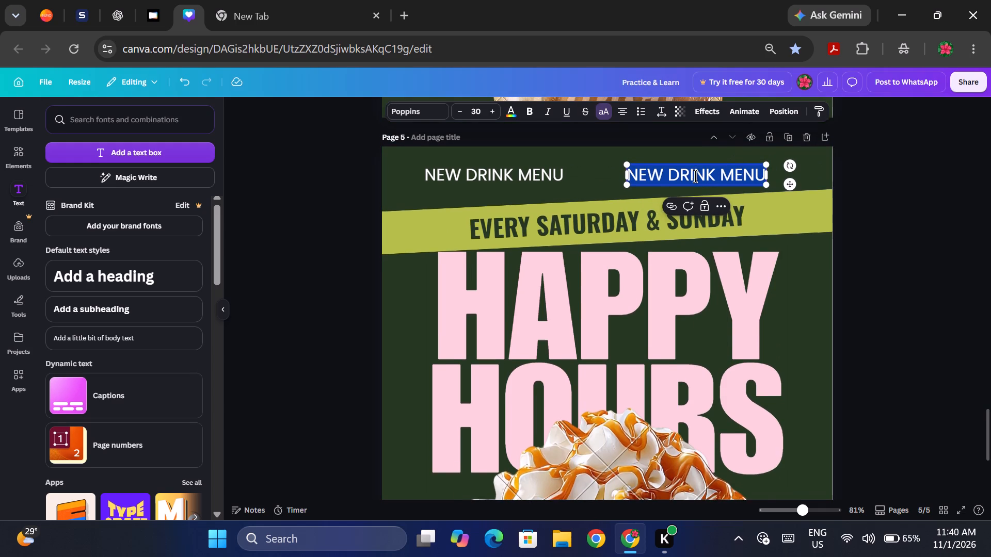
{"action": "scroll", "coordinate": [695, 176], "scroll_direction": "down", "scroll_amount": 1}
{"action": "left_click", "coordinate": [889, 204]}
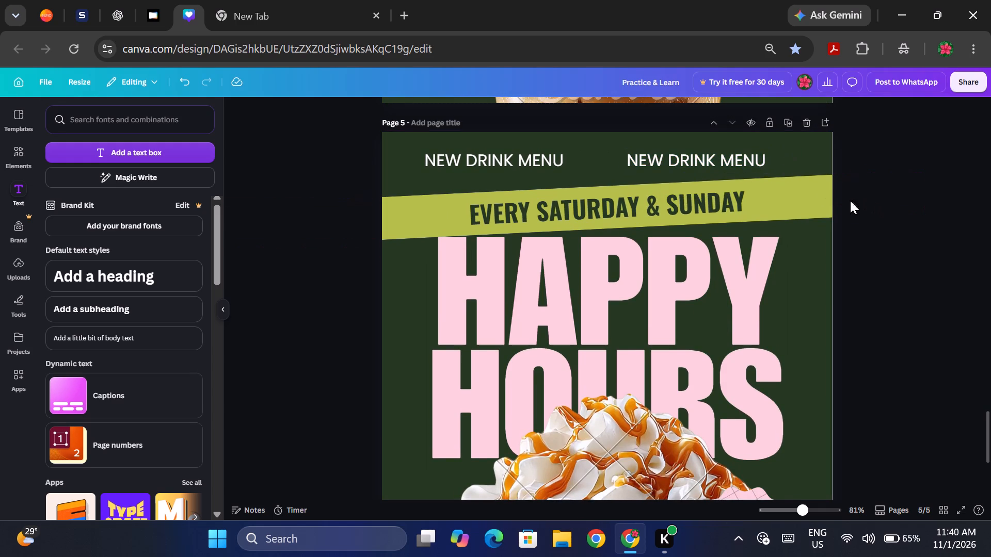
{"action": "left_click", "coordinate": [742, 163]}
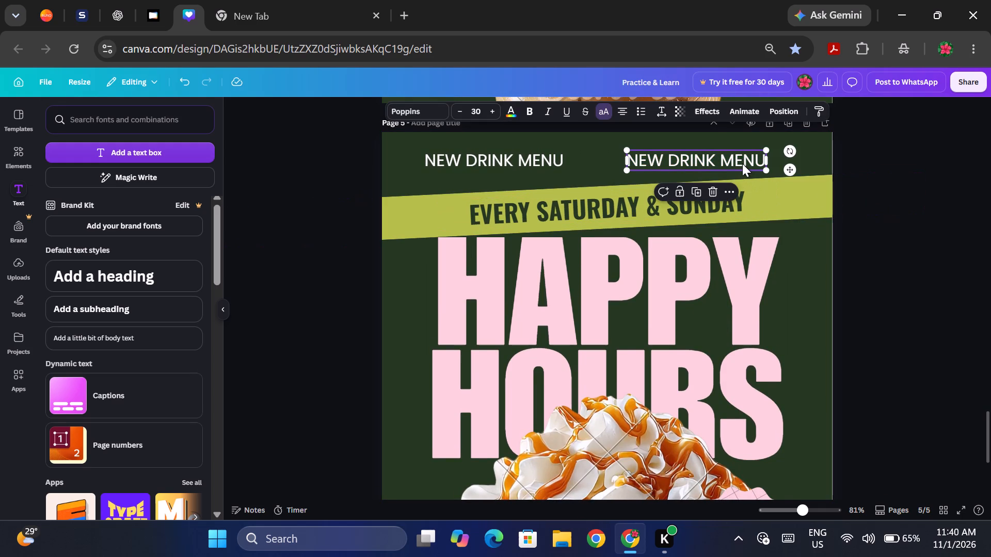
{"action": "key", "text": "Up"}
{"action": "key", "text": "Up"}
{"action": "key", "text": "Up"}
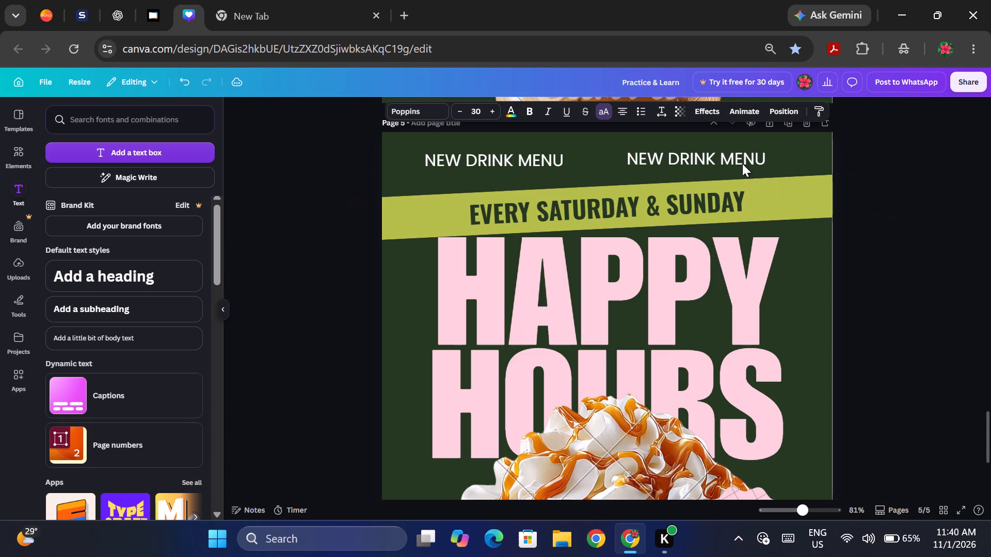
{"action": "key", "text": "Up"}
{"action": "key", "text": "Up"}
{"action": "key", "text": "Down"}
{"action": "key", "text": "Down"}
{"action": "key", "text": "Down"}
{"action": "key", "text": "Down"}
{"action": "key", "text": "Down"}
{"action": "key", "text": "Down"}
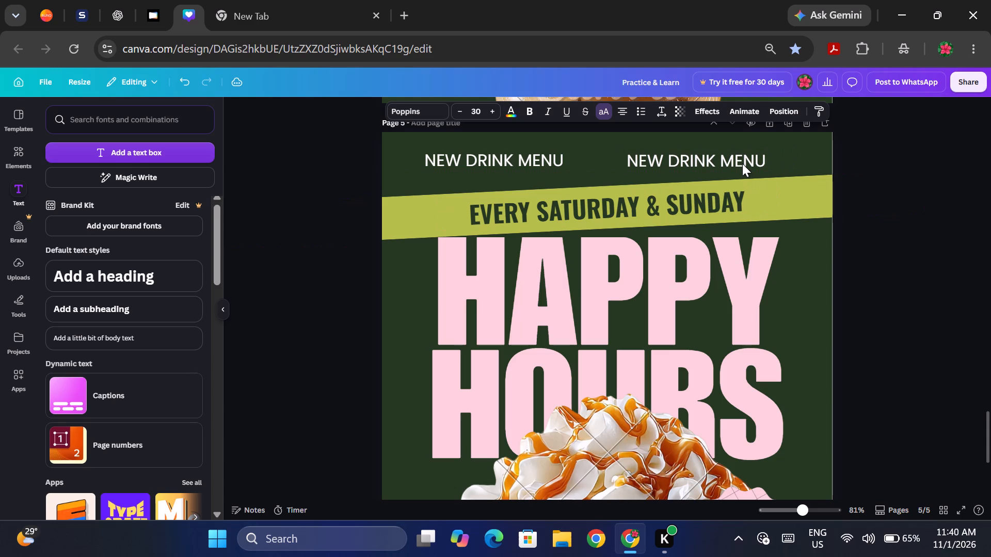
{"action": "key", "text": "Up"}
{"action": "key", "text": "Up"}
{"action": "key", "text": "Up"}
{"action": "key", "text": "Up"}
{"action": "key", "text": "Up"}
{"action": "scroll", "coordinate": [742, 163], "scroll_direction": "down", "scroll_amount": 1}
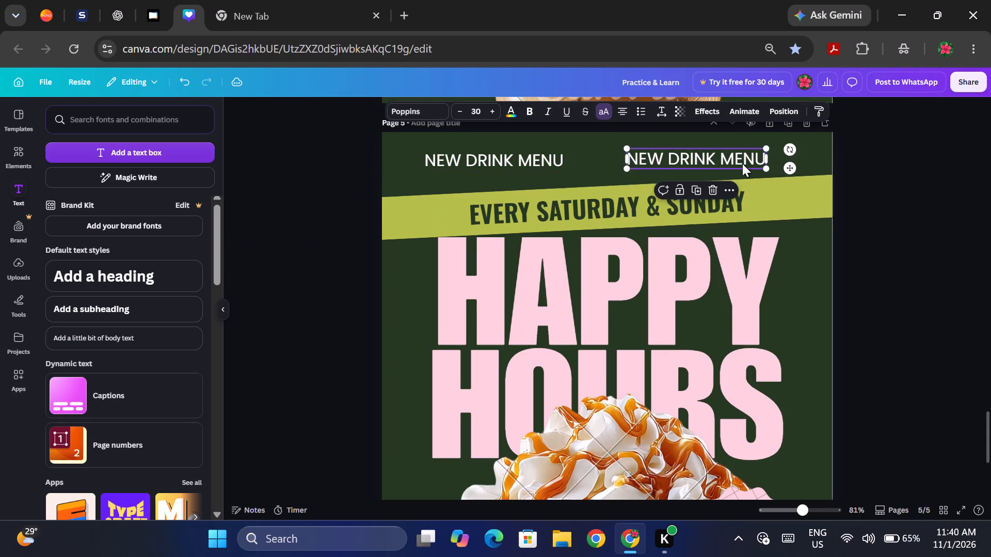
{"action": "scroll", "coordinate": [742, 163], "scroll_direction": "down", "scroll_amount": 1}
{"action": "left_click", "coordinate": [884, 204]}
Nudge the right-hand "NEW DRINK MENU" copy rightward in small increments, towards the right edge of the "HOURS" heading.
{"action": "left_click", "coordinate": [736, 129]}
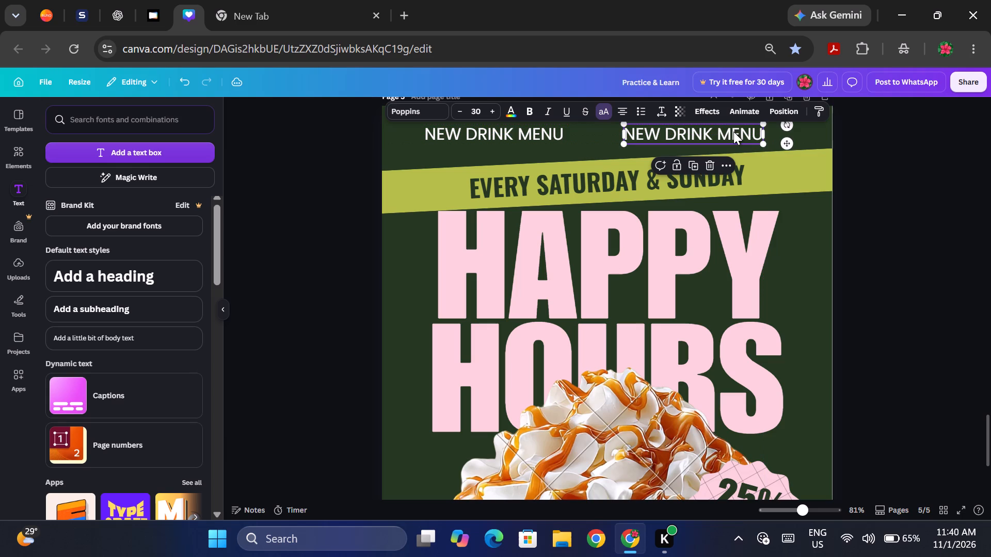
{"action": "key", "text": "Right"}
{"action": "key", "text": "Right"}
{"action": "key", "text": "Right"}
{"action": "key", "text": "Right"}
{"action": "key", "text": "Right"}
{"action": "key", "text": "Right"}
{"action": "key", "text": "Right"}
{"action": "key", "text": "Right"}
{"action": "key", "text": "Right"}
{"action": "key", "text": "Right"}
{"action": "key", "text": "Right"}
{"action": "key", "text": "Right"}
{"action": "key", "text": "Right"}
{"action": "key", "text": "Right"}
{"action": "key", "text": "Right"}
{"action": "key", "text": "Right"}
{"action": "key", "text": "Right"}
{"action": "key", "text": "Right"}
{"action": "key", "text": "Right"}
{"action": "key", "text": "Right"}
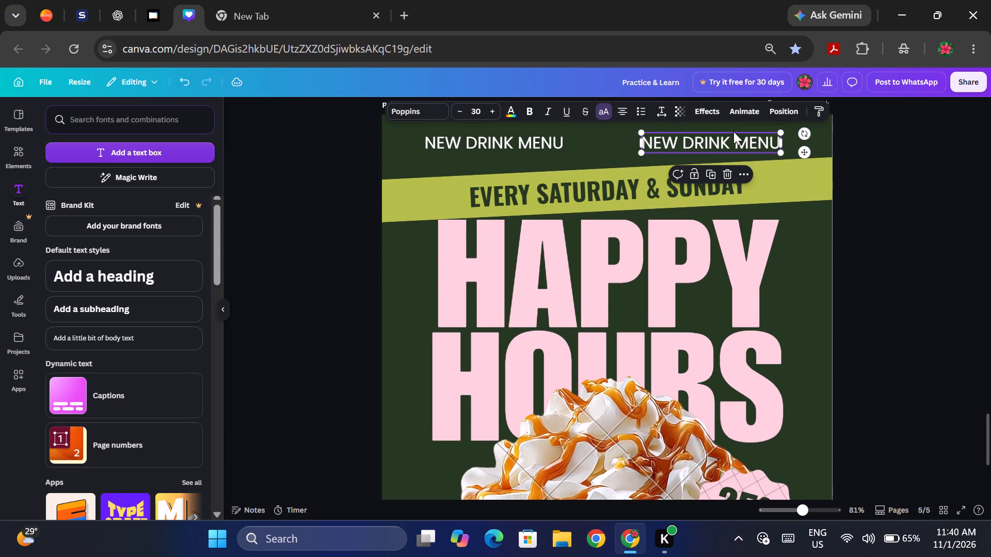
Nudge the "NEW DRINK MENU" copy slightly further right to line up with the right edge of the "HOURS" heading.
{"action": "key", "text": "Right"}
{"action": "key", "text": "Right"}
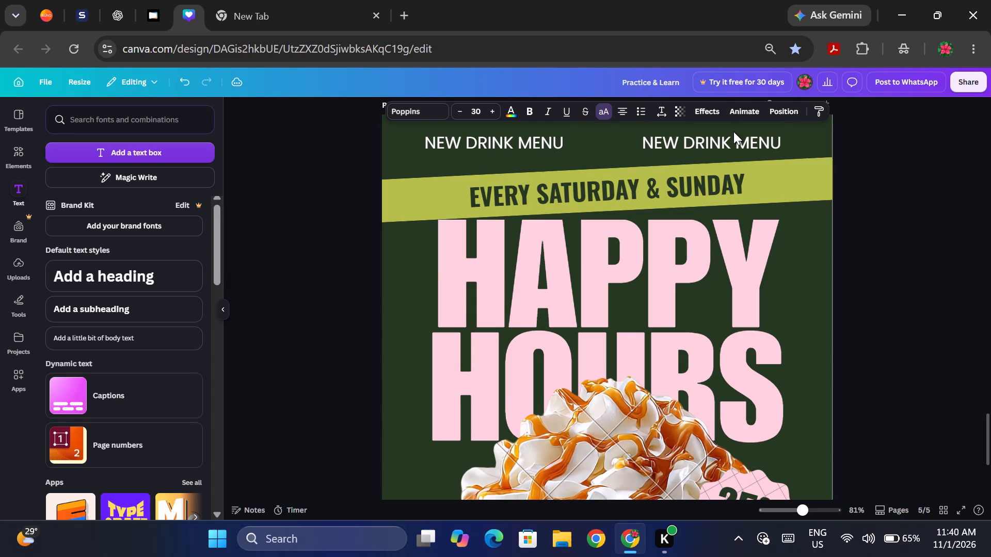
{"action": "key", "text": "Right"}
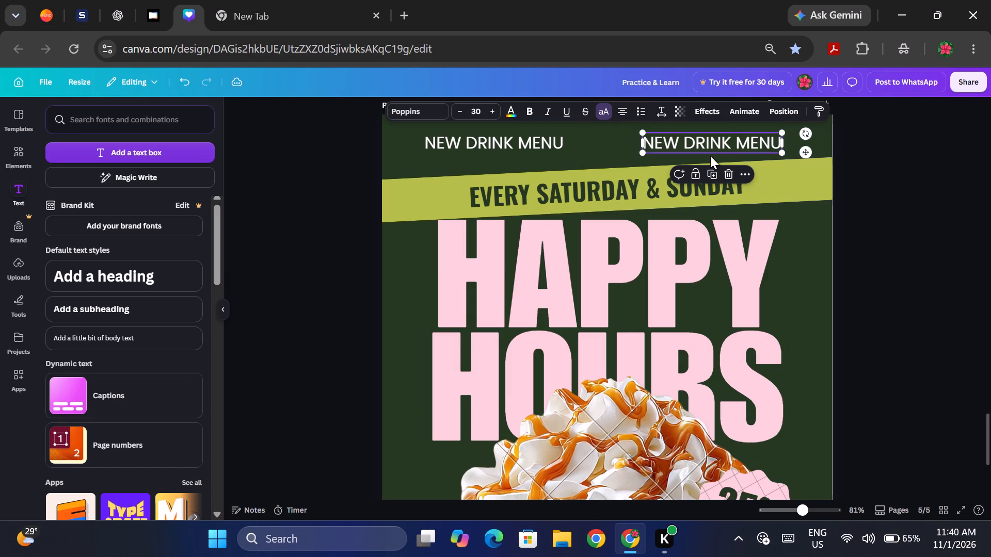
Replace the wording of the right-hand "NEW DRINK MENU" copy with "RIMBERIO CAFE".
{"action": "left_click", "coordinate": [712, 136]}
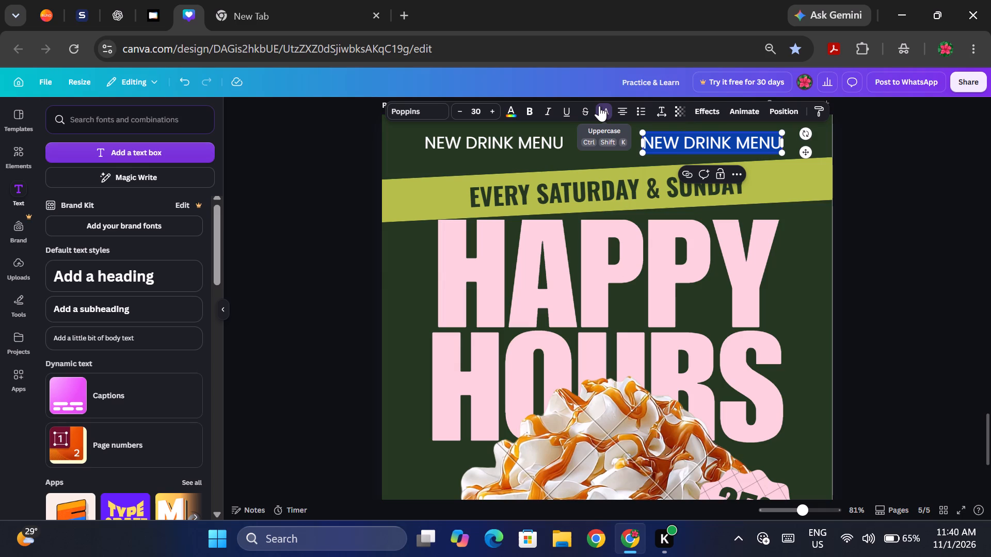
{"action": "type", "text": "rim"}
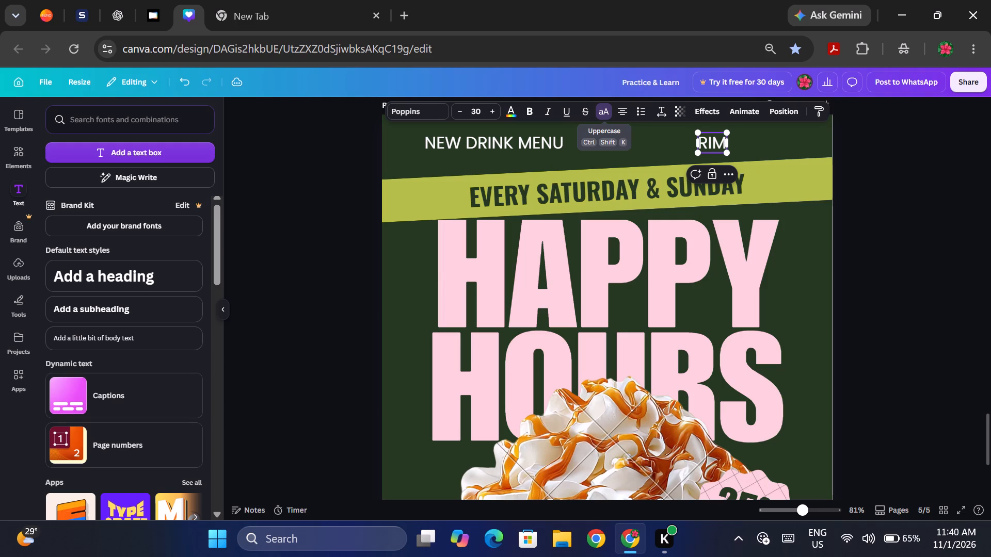
{"action": "type", "text": "ber"}
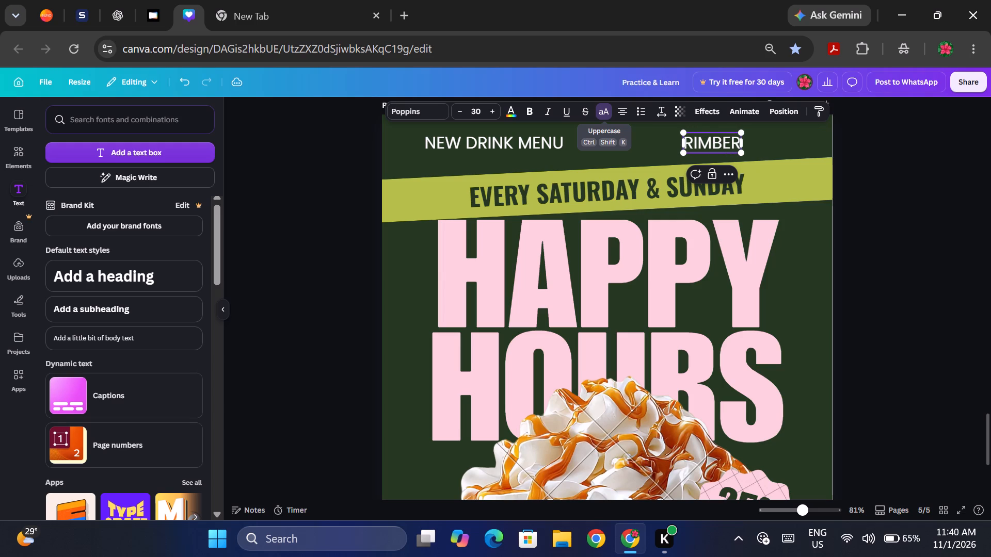
{"action": "type", "text": "io"}
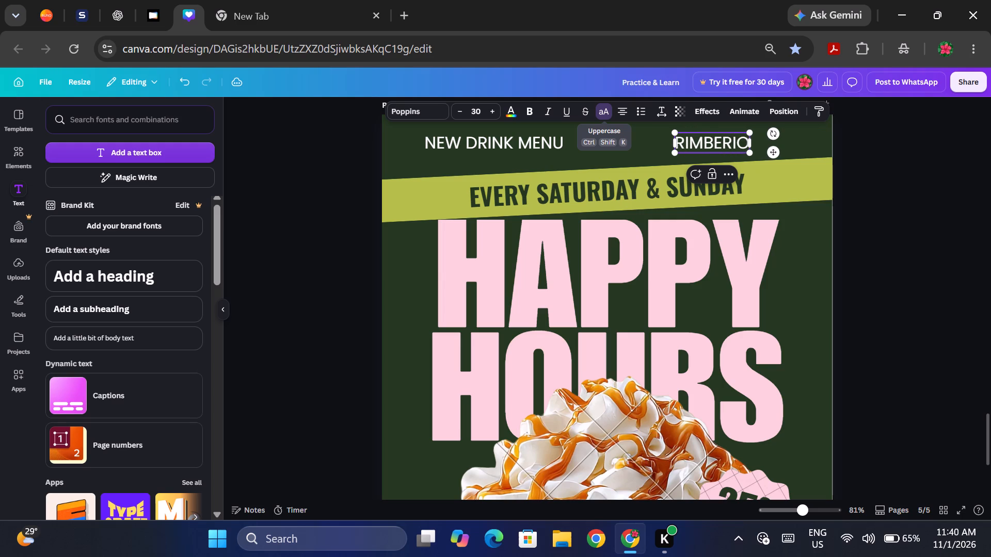
{"action": "key", "text": "space"}
{"action": "type", "text": "c"}
{"action": "type", "text": "afe"}
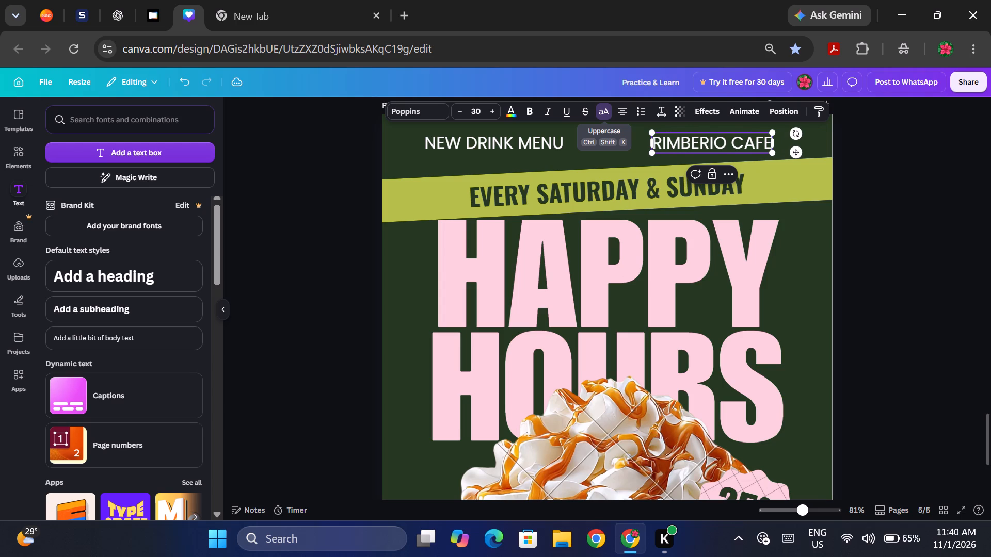
{"action": "left_click", "coordinate": [904, 199]}
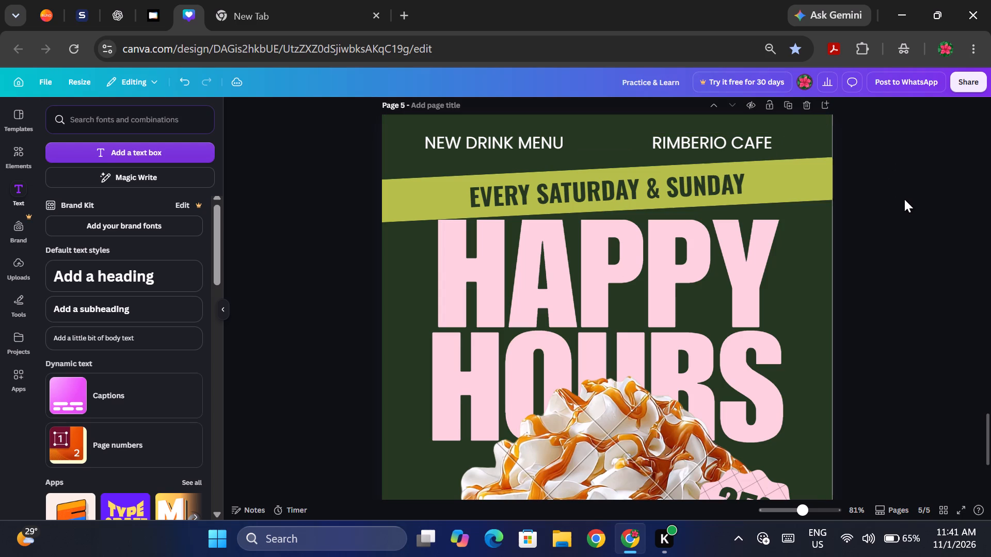
Review the whole poster's layout, from the header texts down to the tilted band with the opening times.
{"action": "scroll", "coordinate": [702, 175], "scroll_direction": "down", "scroll_amount": 1}
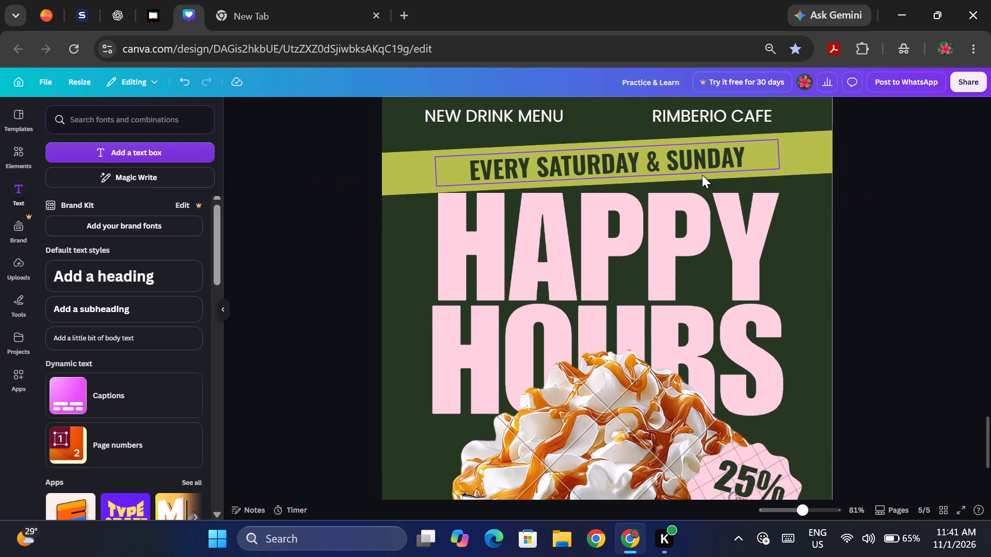
{"action": "scroll", "coordinate": [702, 175], "scroll_direction": "down", "scroll_amount": 2}
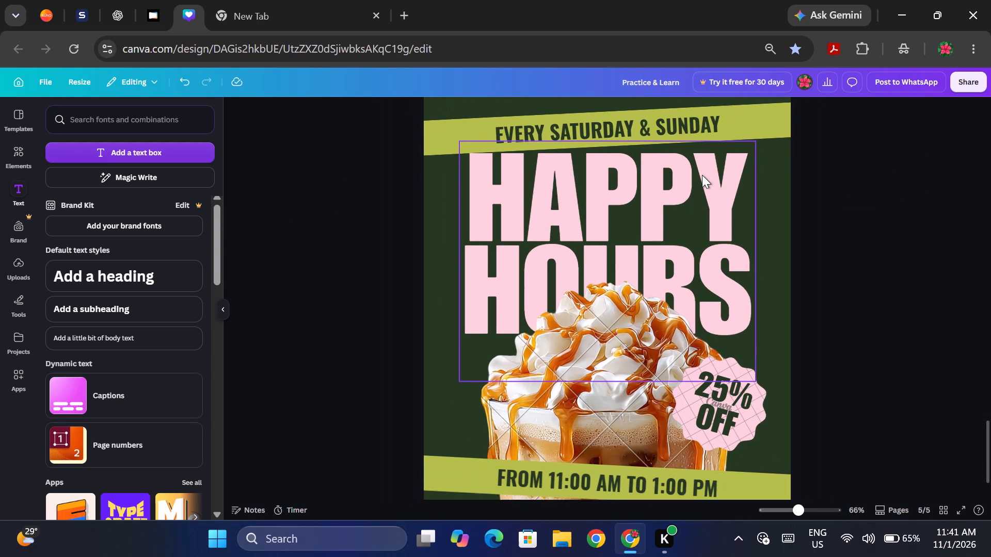
{"action": "scroll", "coordinate": [702, 175], "scroll_direction": "up", "scroll_amount": 1}
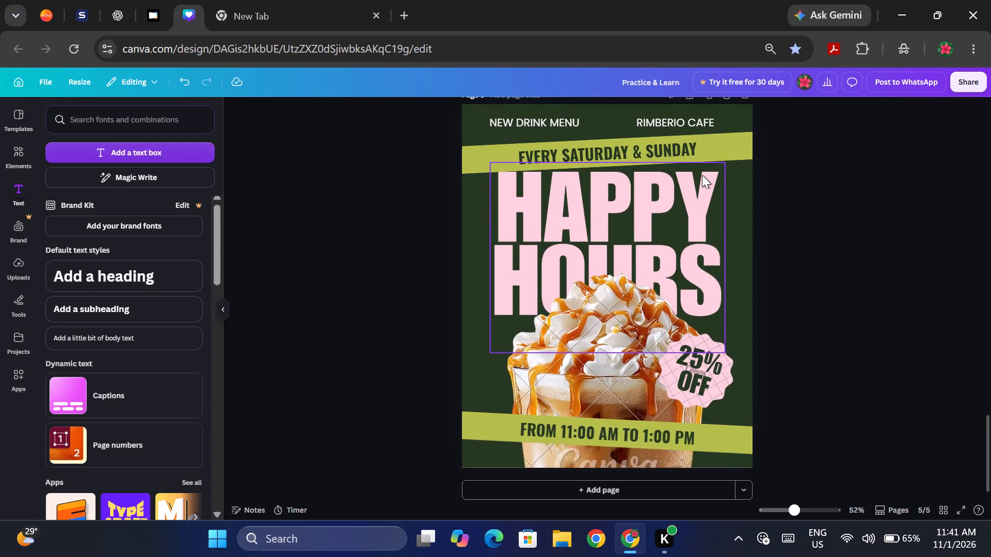
{"action": "scroll", "coordinate": [702, 175], "scroll_direction": "up", "scroll_amount": 3}
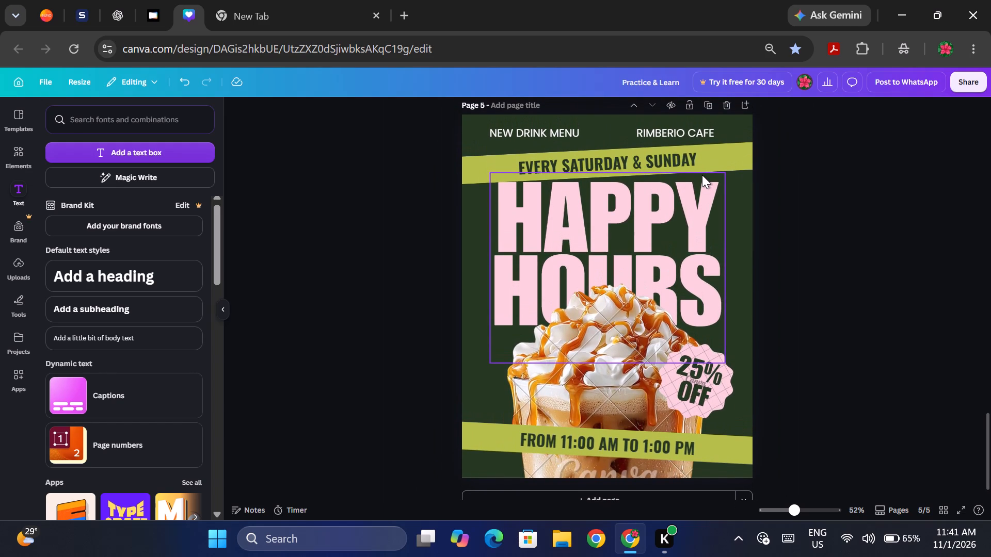
{"action": "left_click", "coordinate": [883, 211]}
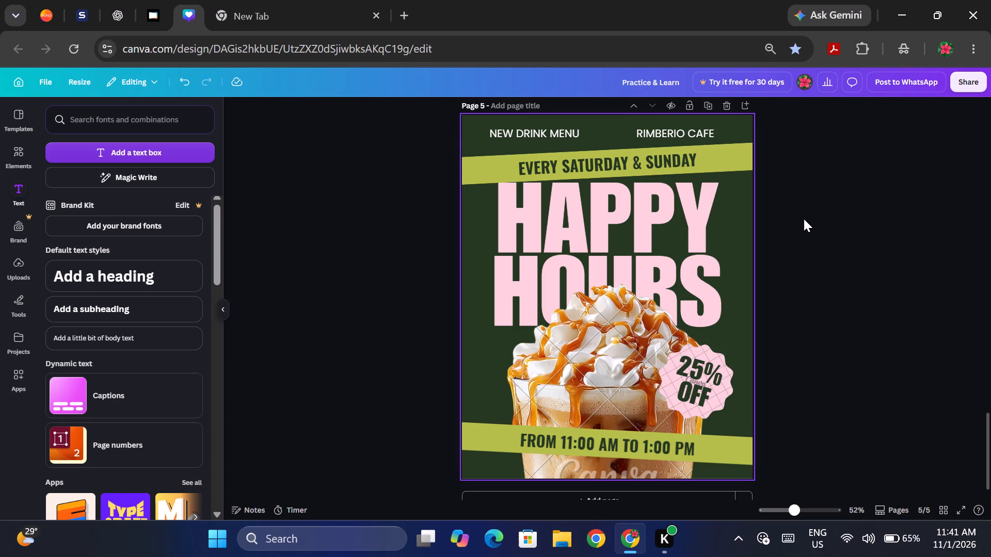
{"action": "scroll", "coordinate": [804, 219], "scroll_direction": "down", "scroll_amount": 2}
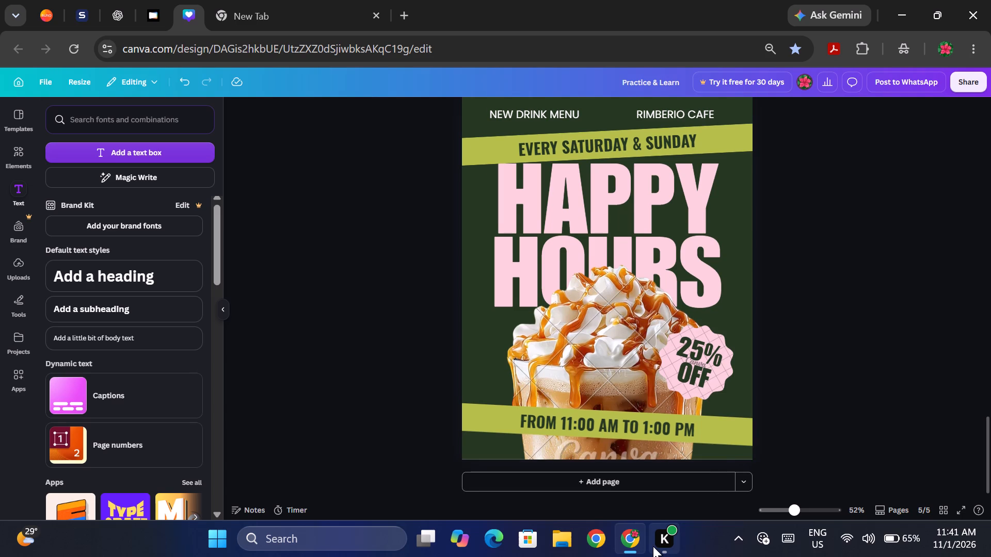